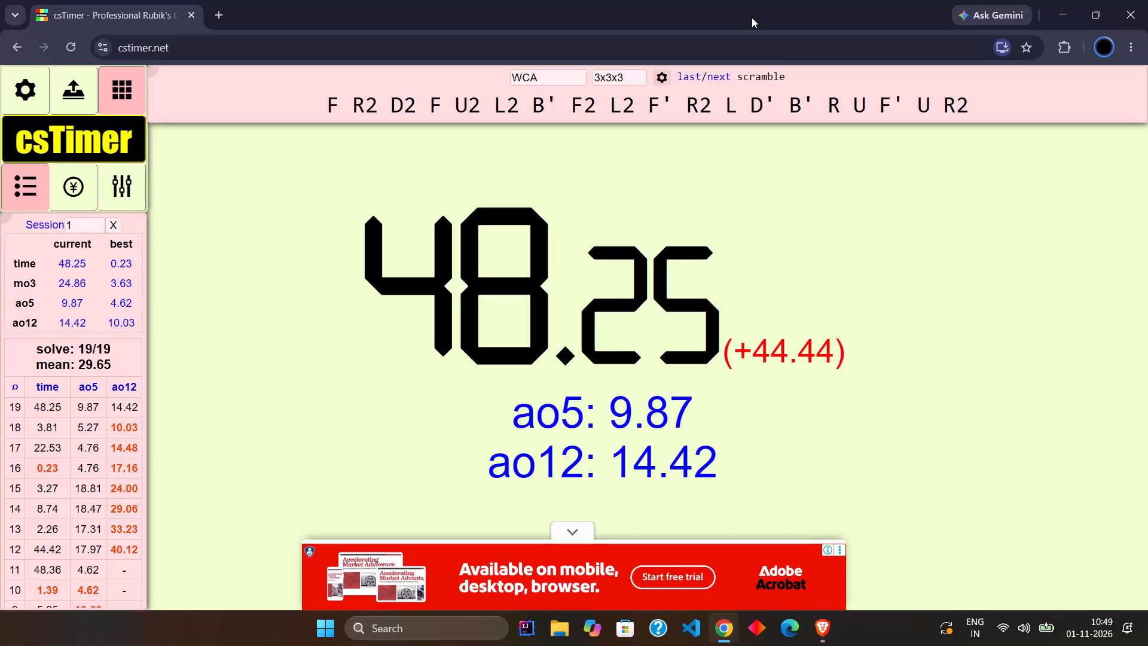
# Close the csTimer browser tab.
pyautogui.click(193, 10)
# Launch PowerPoint and open the recent presentation Limitations_of_AR_ARVR_PPT.
pyautogui.press('p')
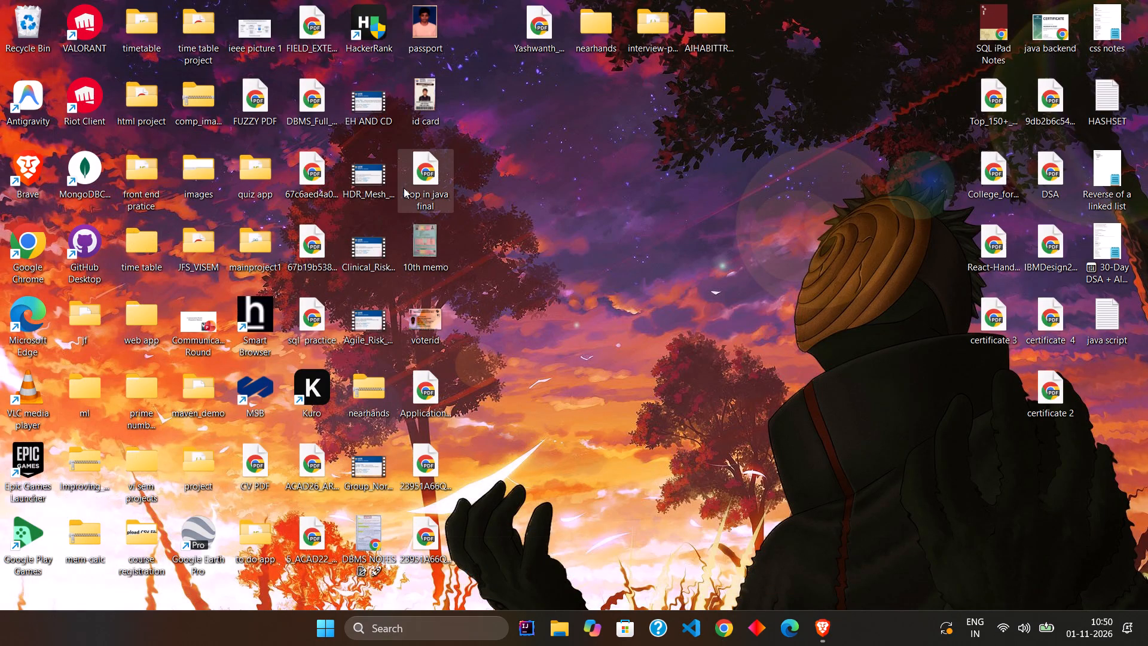
pyautogui.click(329, 636)
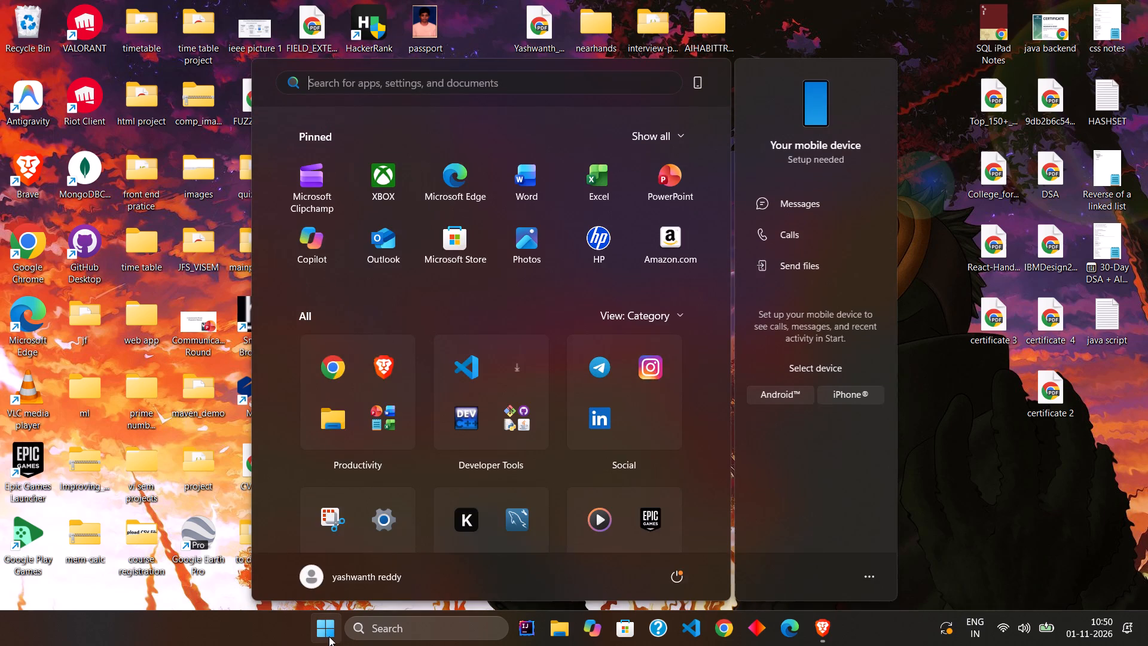
pyautogui.write('pp')
pyautogui.press('Return')
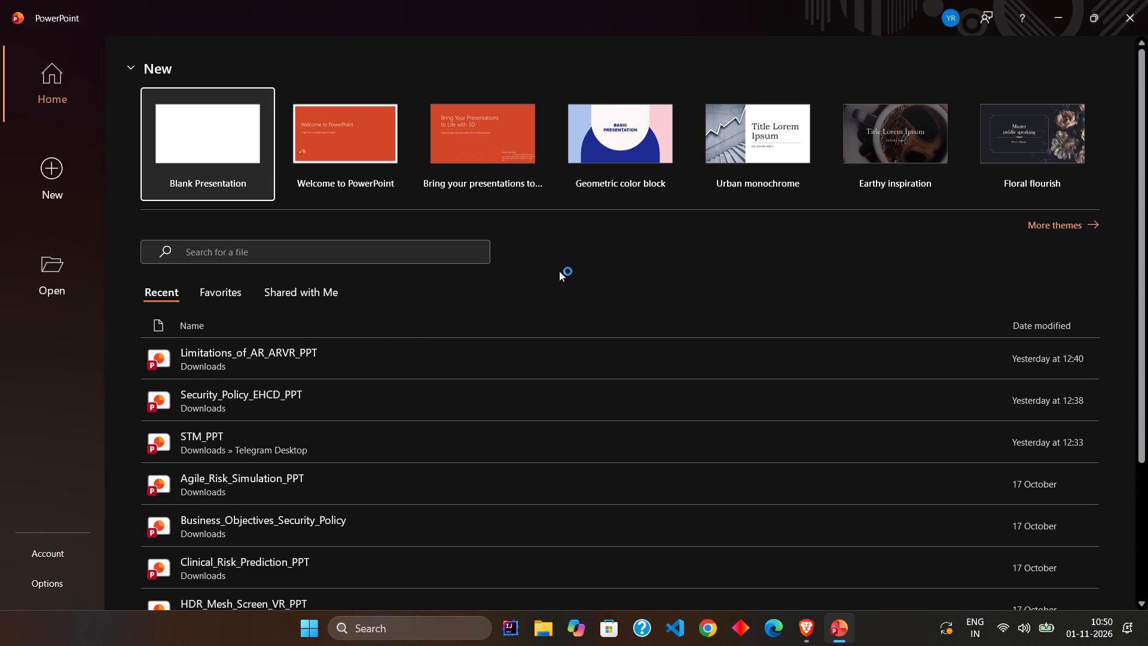
pyautogui.doubleClick(323, 349)
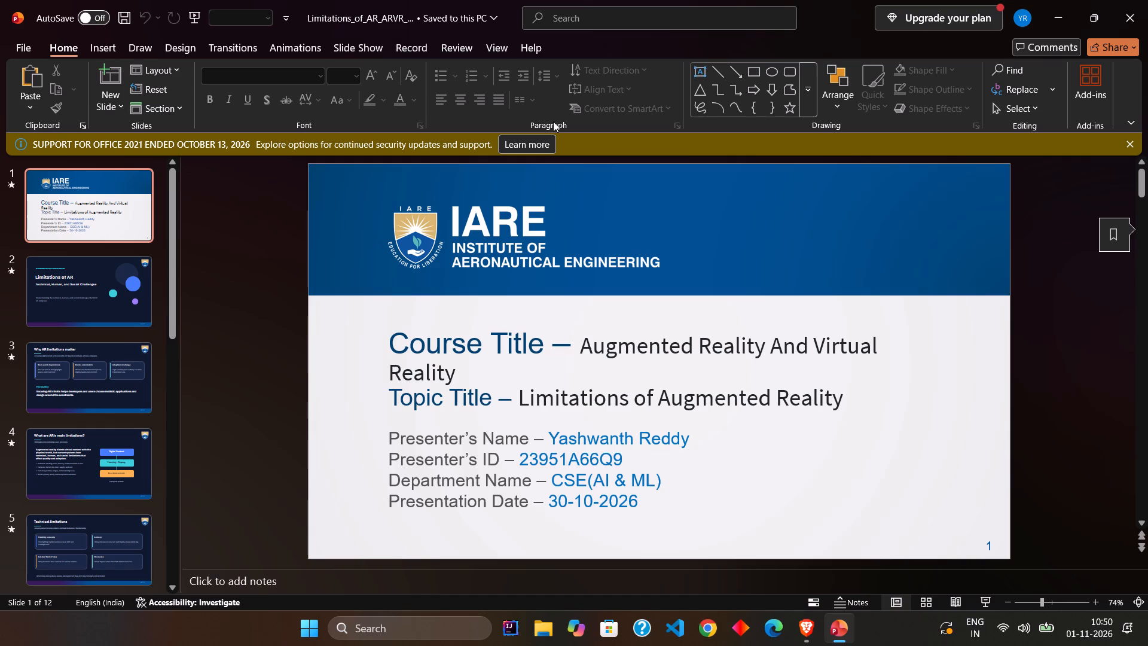
# View the information page about the end of support for Office 2021, and close it.
pyautogui.click(531, 147)
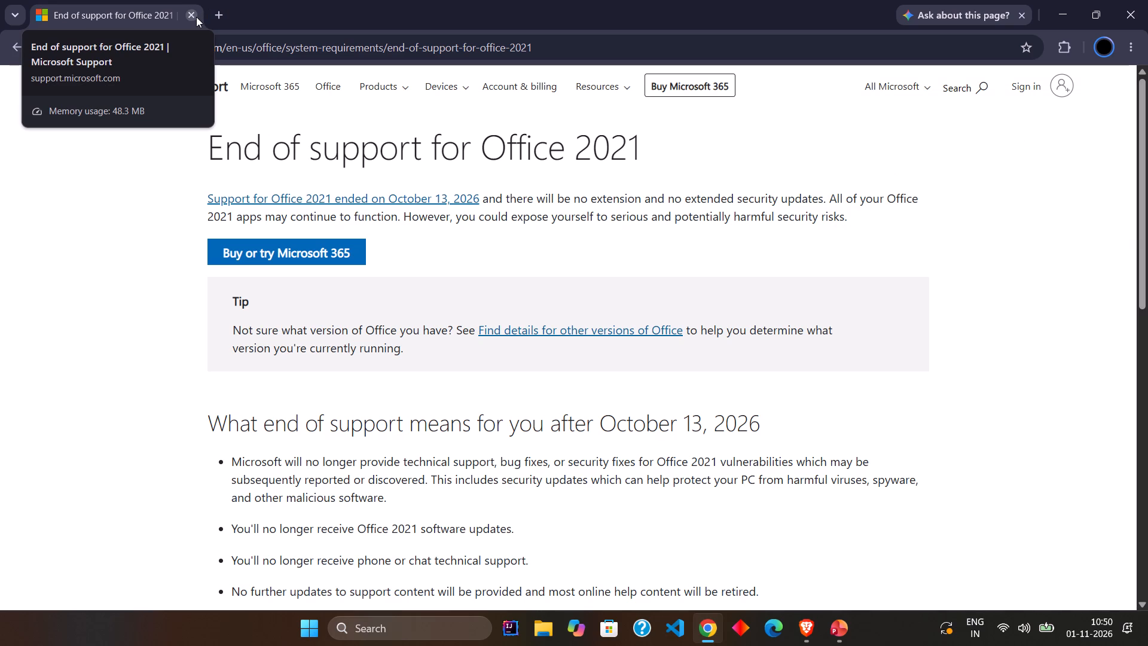
pyautogui.click(196, 17)
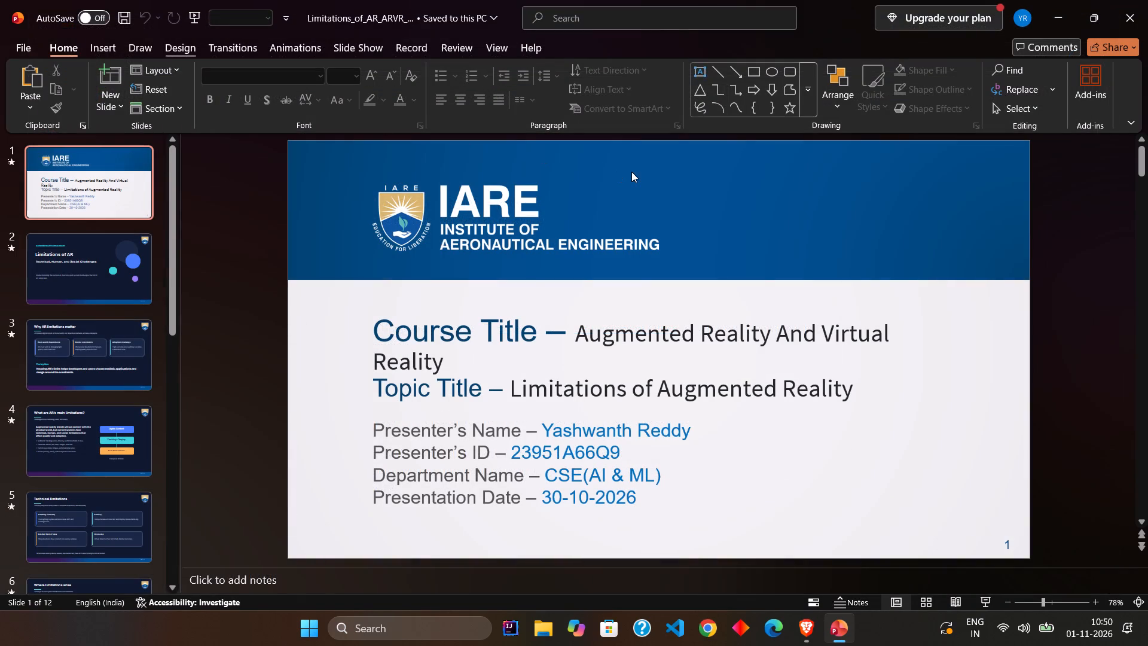
# Open the slide show recording view for the presentation, starting at the title slide.
pyautogui.click(401, 54)
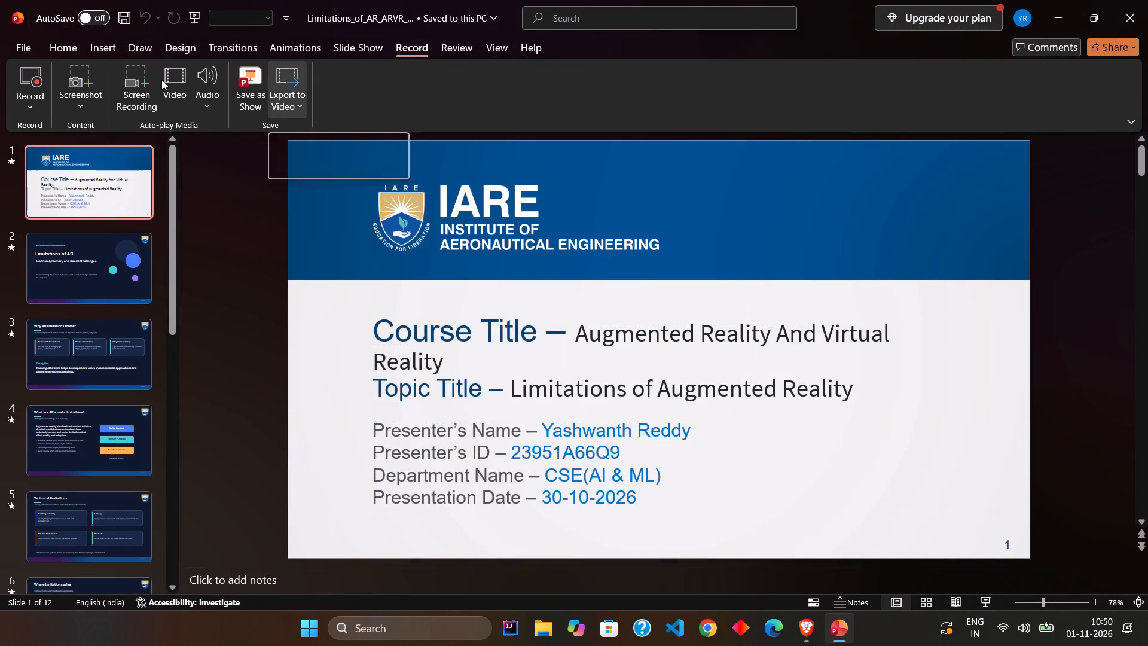
pyautogui.click(23, 78)
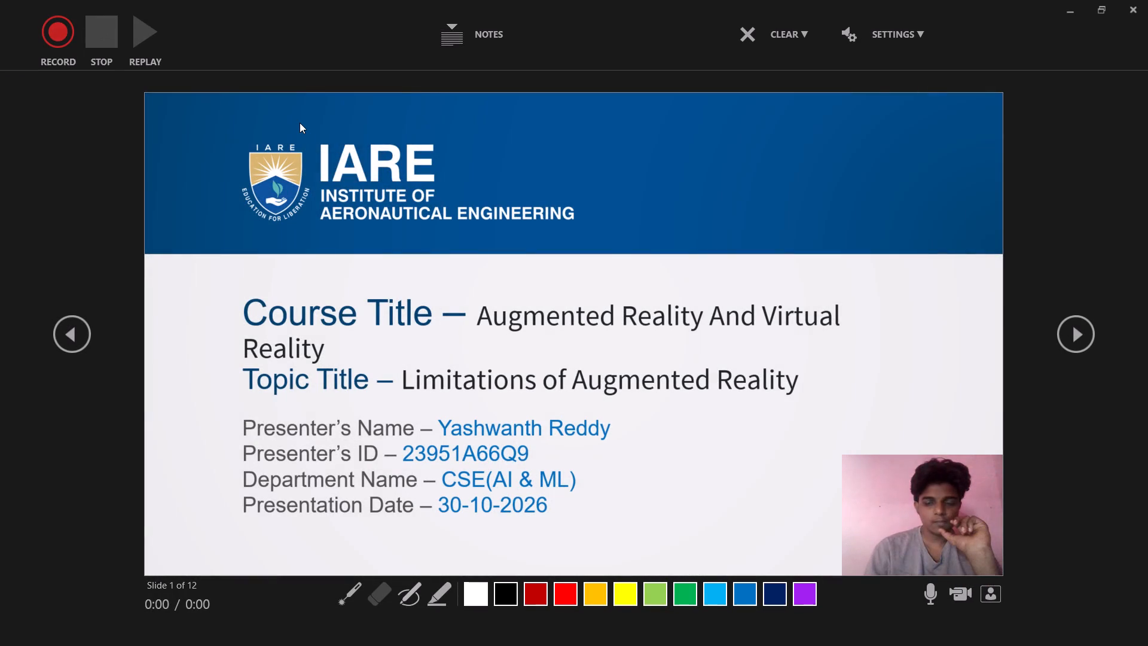
# Preview the opening slides in the recording view and return to the title slide.
pyautogui.press('Right')
pyautogui.press('Left')
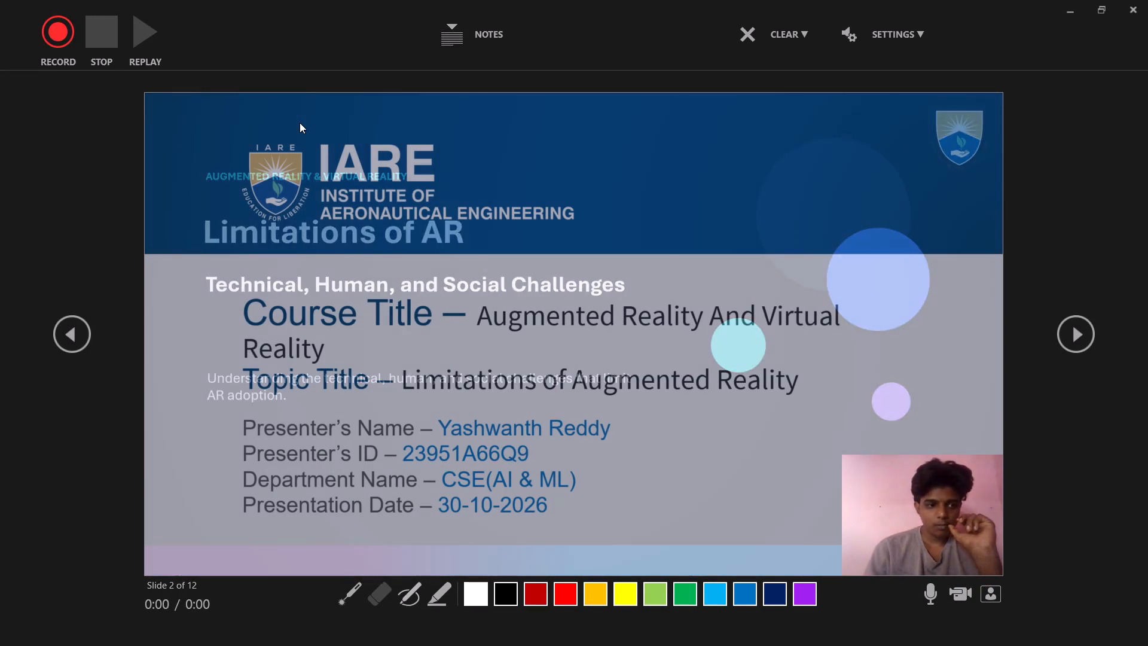
pyautogui.press('Right')
pyautogui.press('Right')
pyautogui.press('Right')
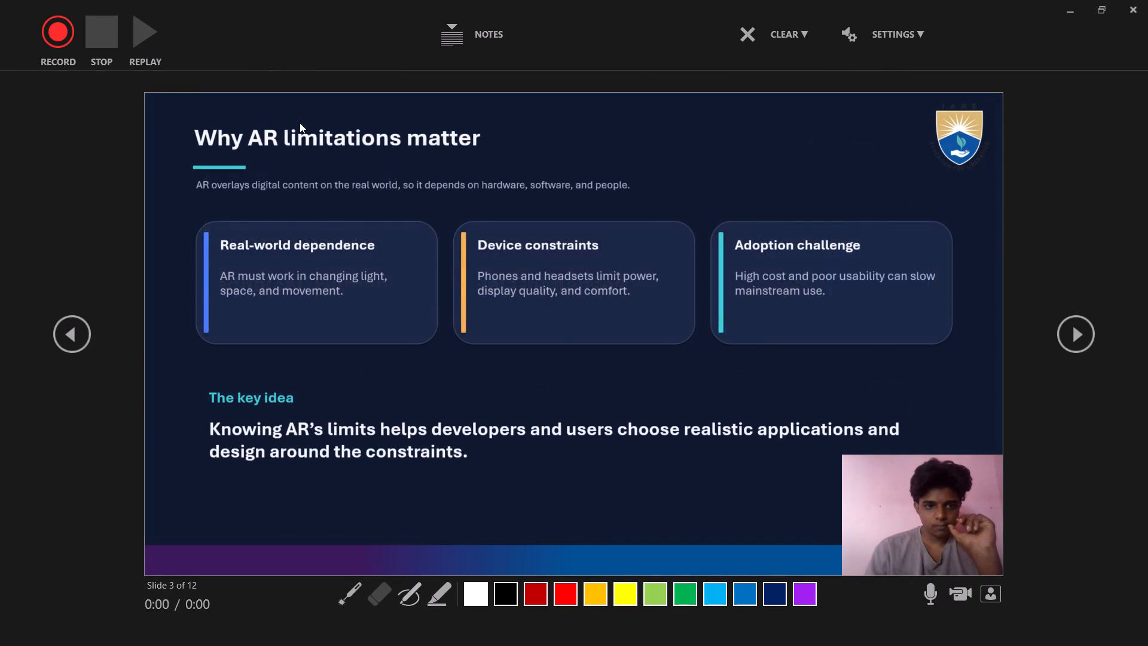
pyautogui.press('Left')
pyautogui.press('Left')
pyautogui.press('Left')
pyautogui.press('Left')
pyautogui.press('Left')
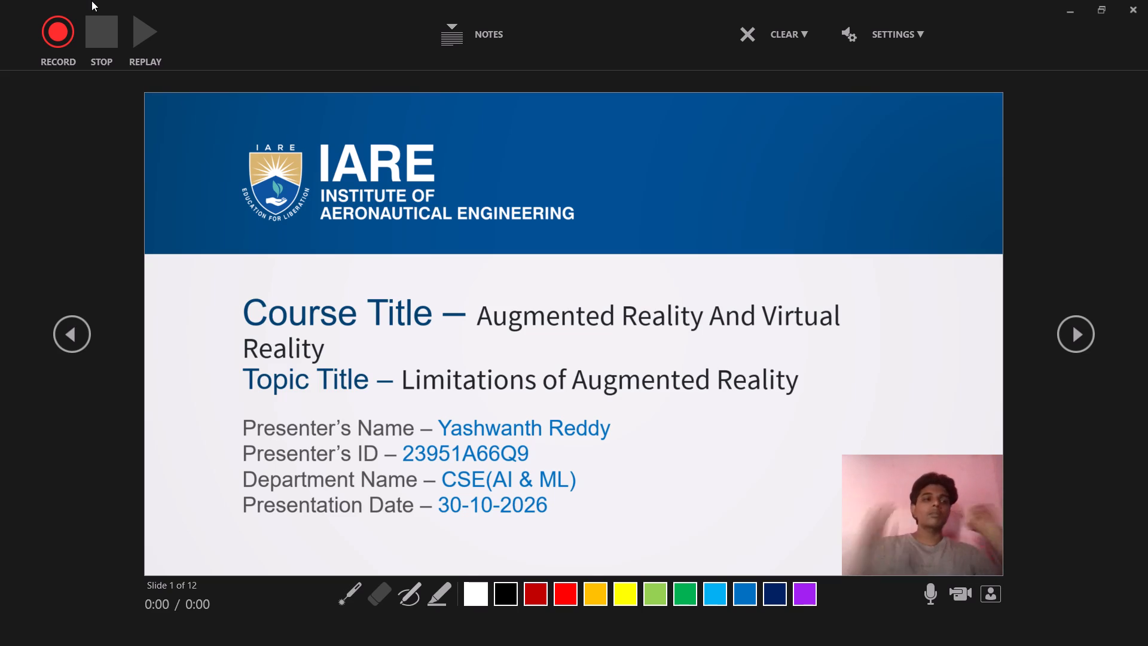
# Start recording the slide show and underline "Limitations" in the topic title with the pen in yellow.
pyautogui.click(72, 28)
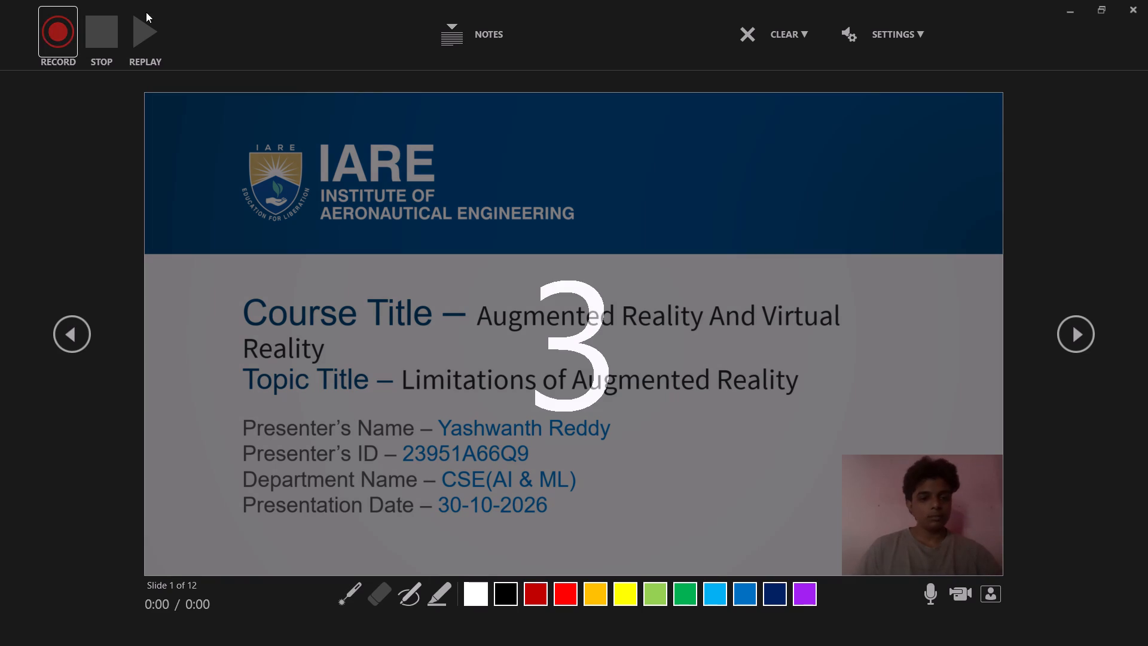
pyautogui.click(407, 587)
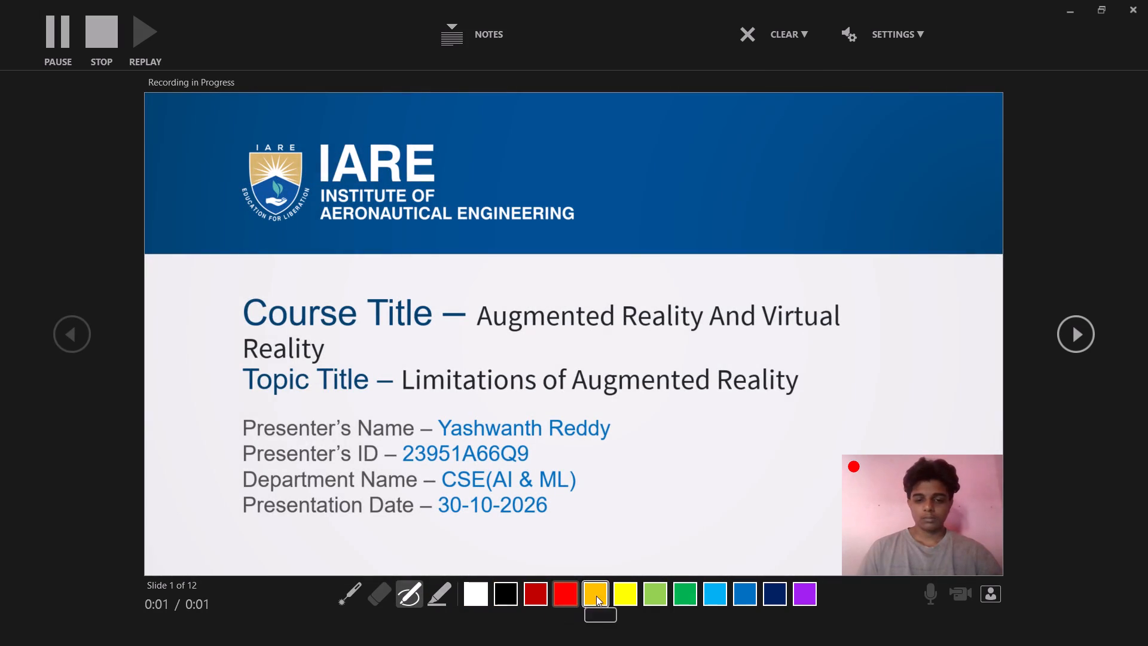
pyautogui.click(611, 595)
pyautogui.click(630, 601)
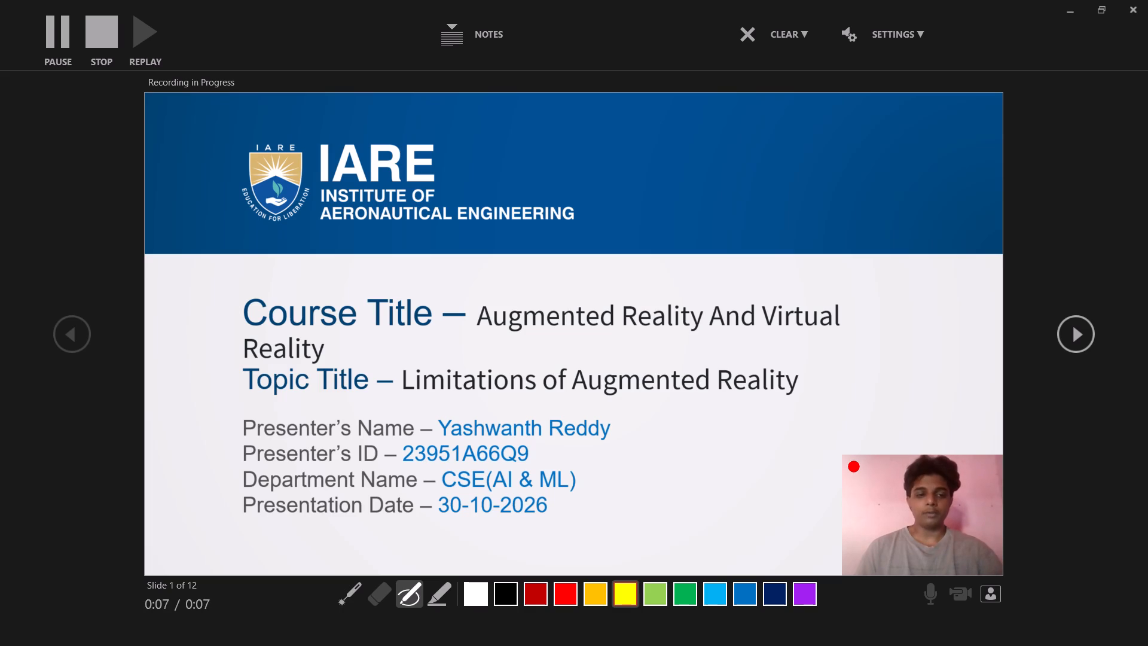
pyautogui.moveTo(412, 403); pyautogui.dragTo(514, 407)
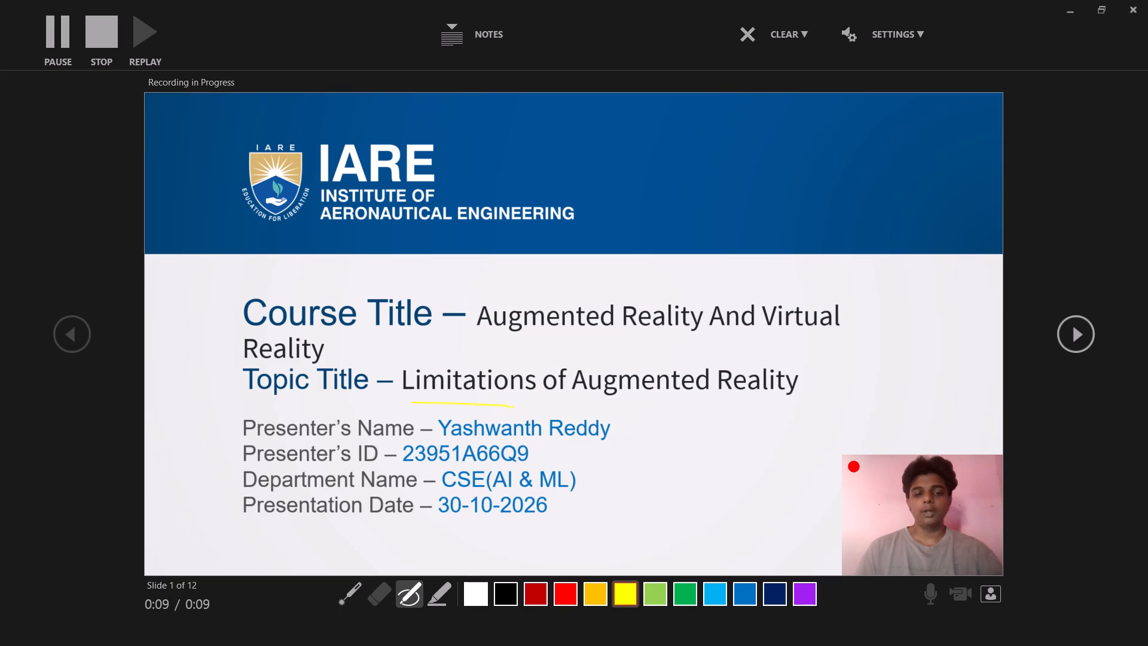
pyautogui.moveTo(514, 407); pyautogui.dragTo(515, 407)
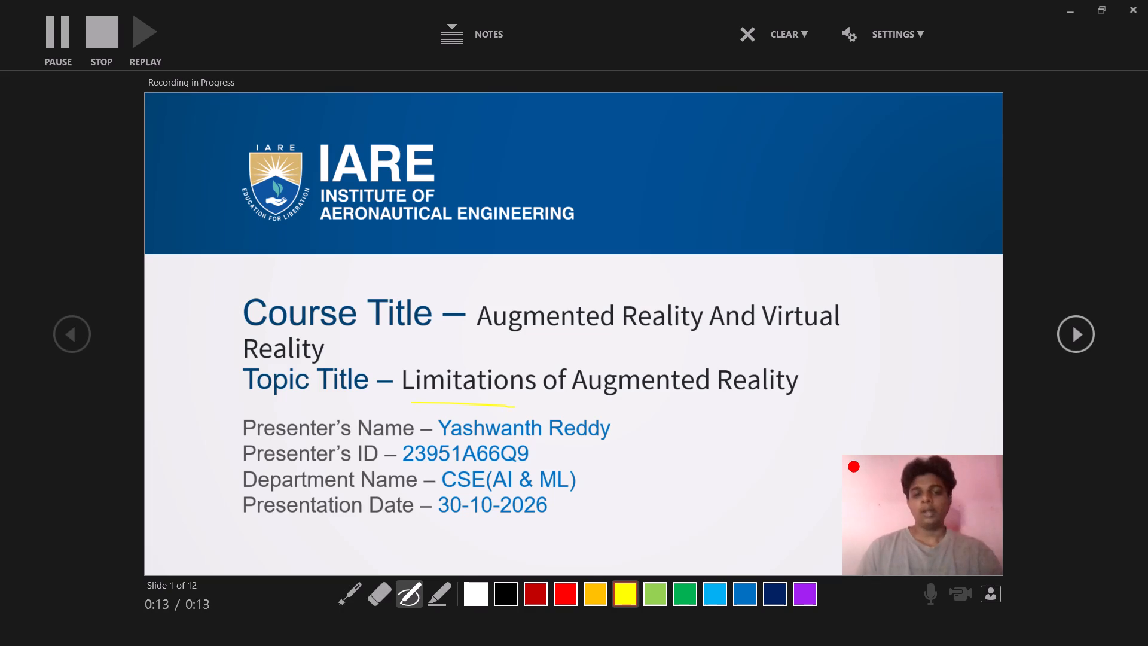
# Advance to slide 2 and draw short yellow underlines beneath the course label, the "Limitations of AR" title, the subtitle and "technical" in the description.
pyautogui.click(1076, 335)
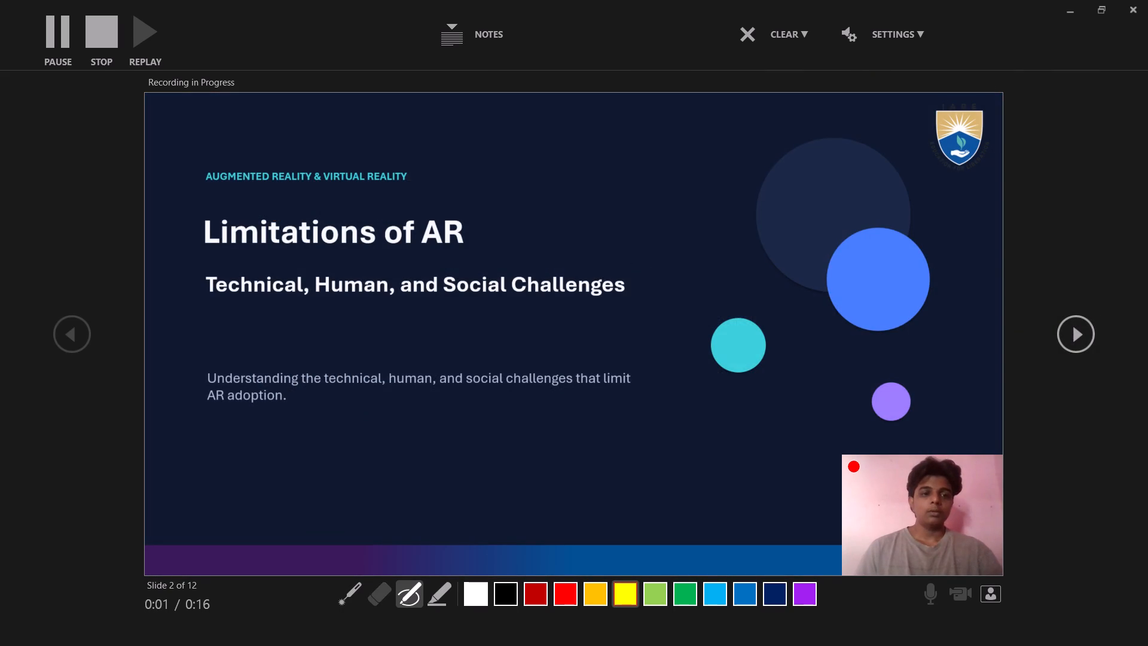
pyautogui.moveTo(303, 188); pyautogui.dragTo(343, 188)
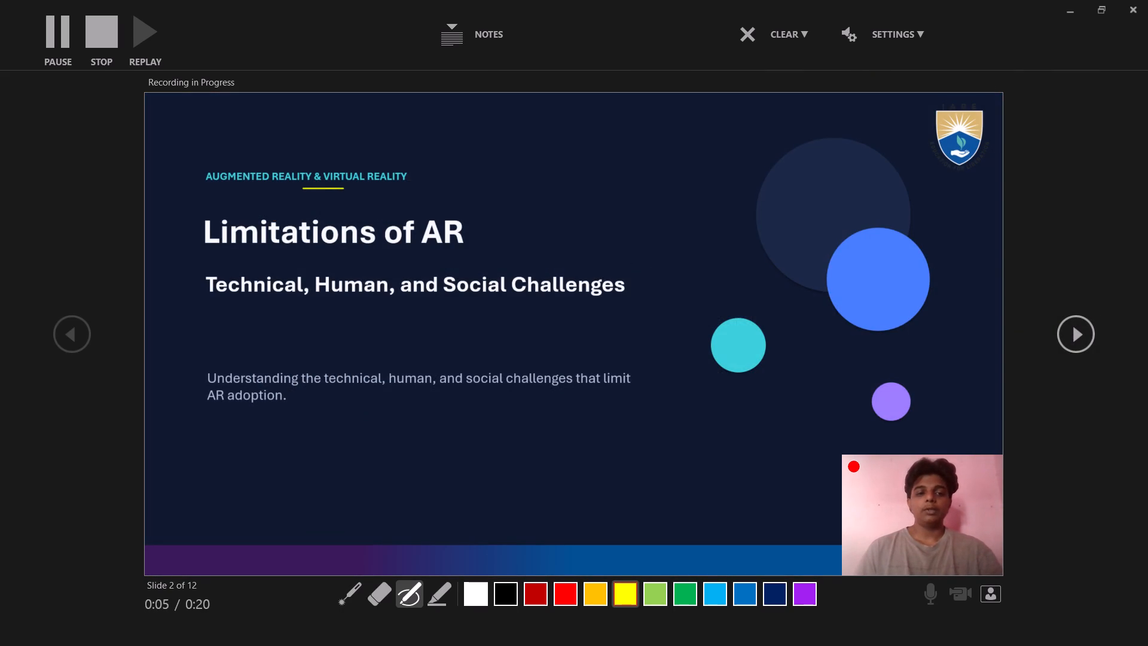
pyautogui.moveTo(301, 266); pyautogui.dragTo(336, 266)
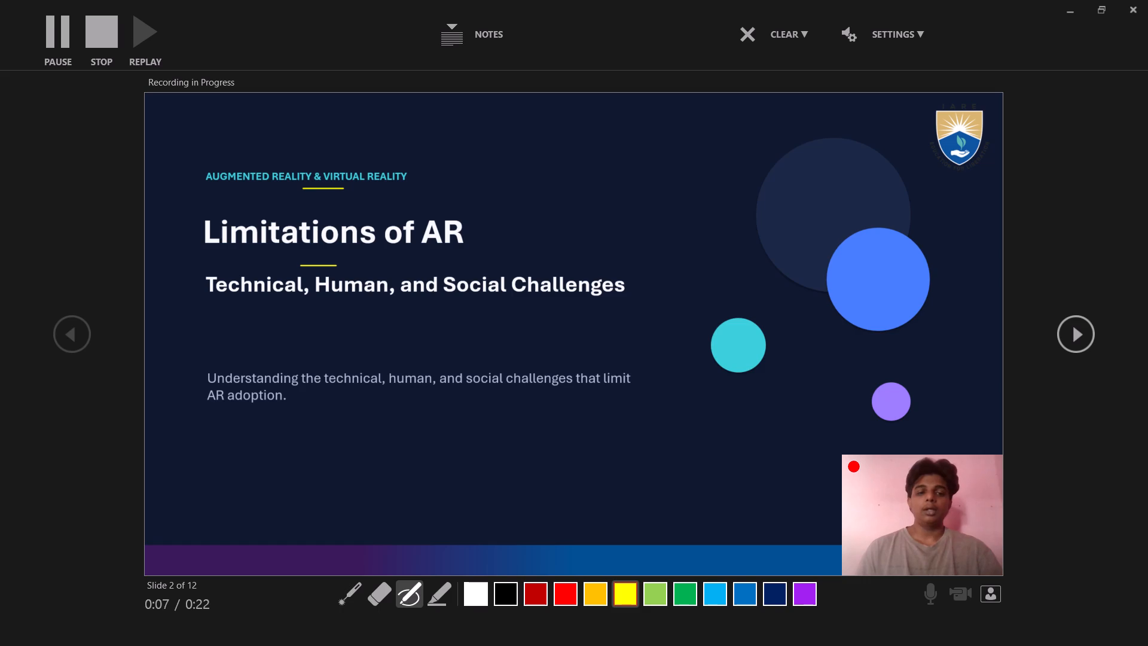
pyautogui.moveTo(299, 311); pyautogui.dragTo(332, 312)
pyautogui.moveTo(316, 393); pyautogui.dragTo(340, 393)
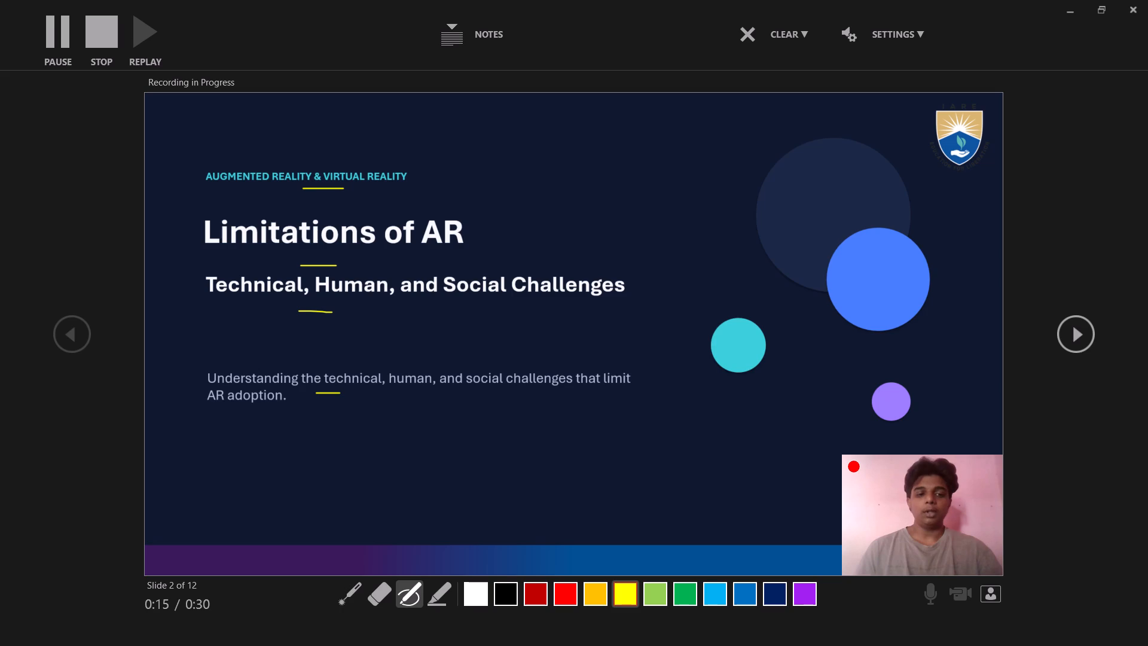
# Pause and resume the recording on slide 2, and draw a yellow bracket around the start of the description, extended beneath "AR adoption".
pyautogui.click(57, 31)
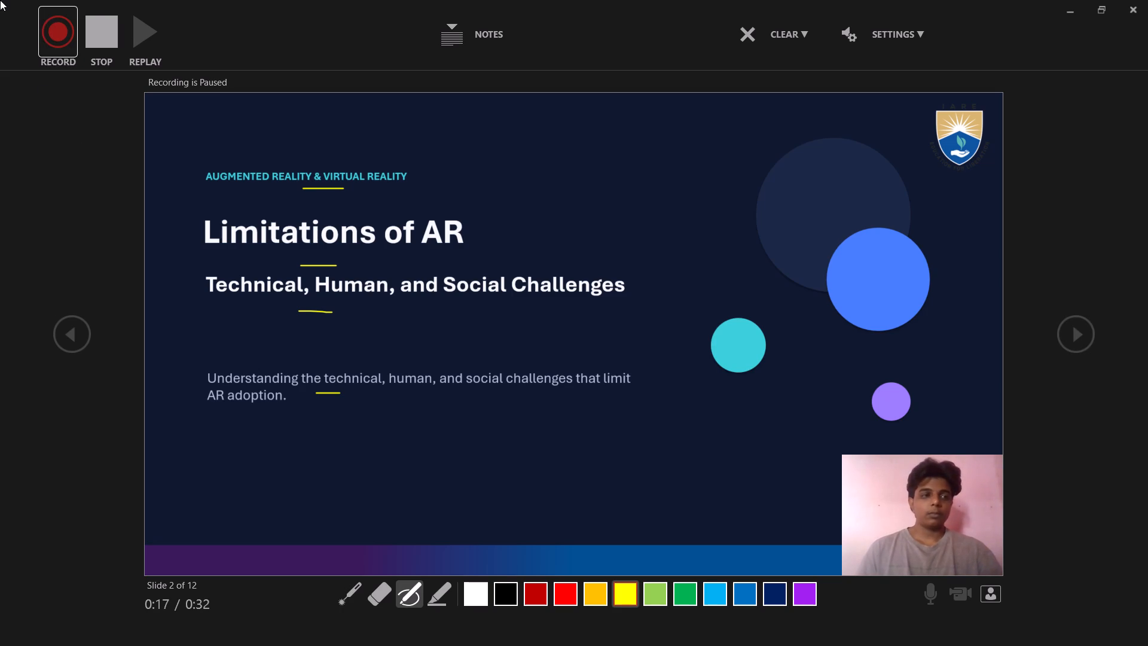
pyautogui.click(53, 28)
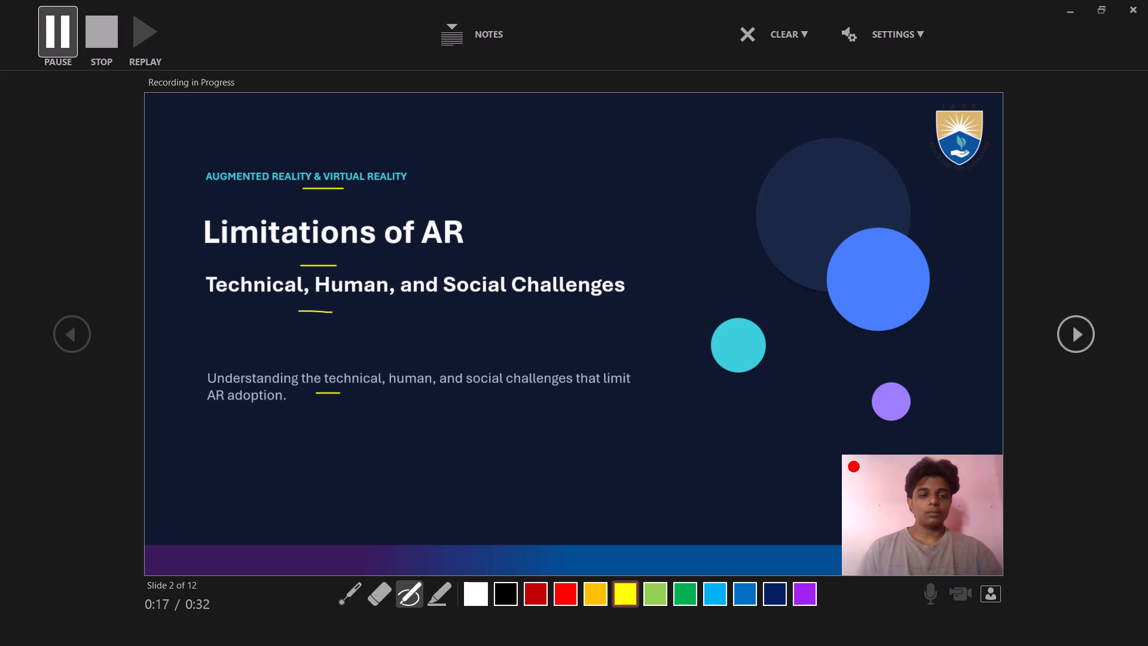
pyautogui.moveTo(218, 346); pyautogui.dragTo(238, 408)
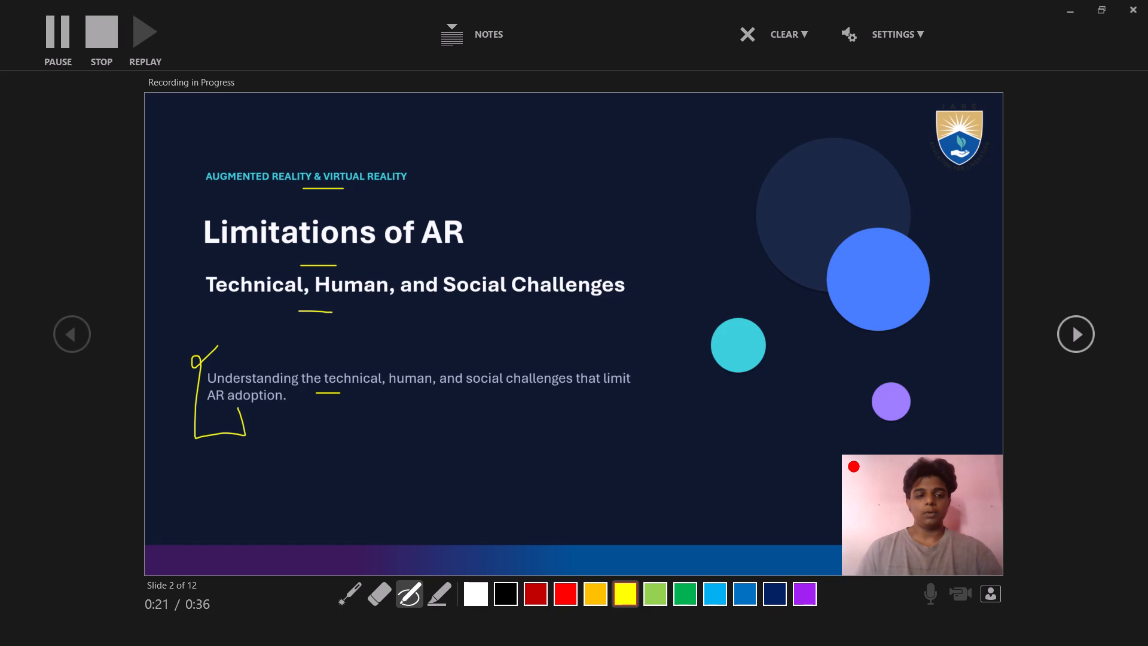
pyautogui.moveTo(238, 408); pyautogui.dragTo(300, 412)
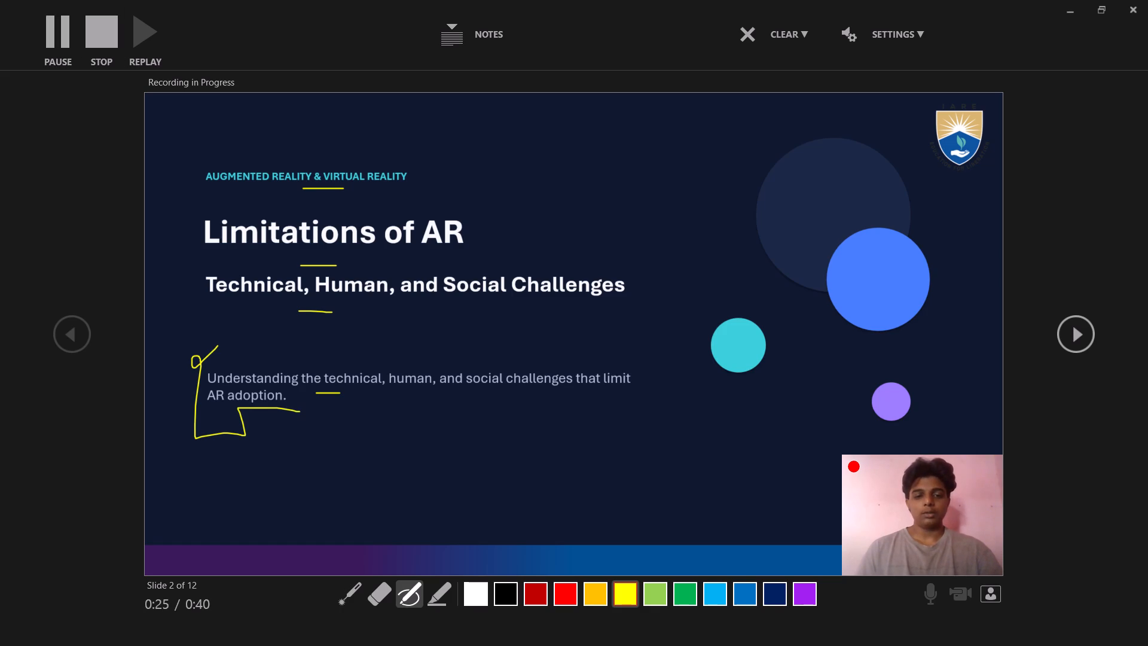
# Advance to slide 3, pausing and resuming the recording, and underline "AR" in the heading and the start of the "AR overlays" sentence in yellow.
pyautogui.click(1074, 337)
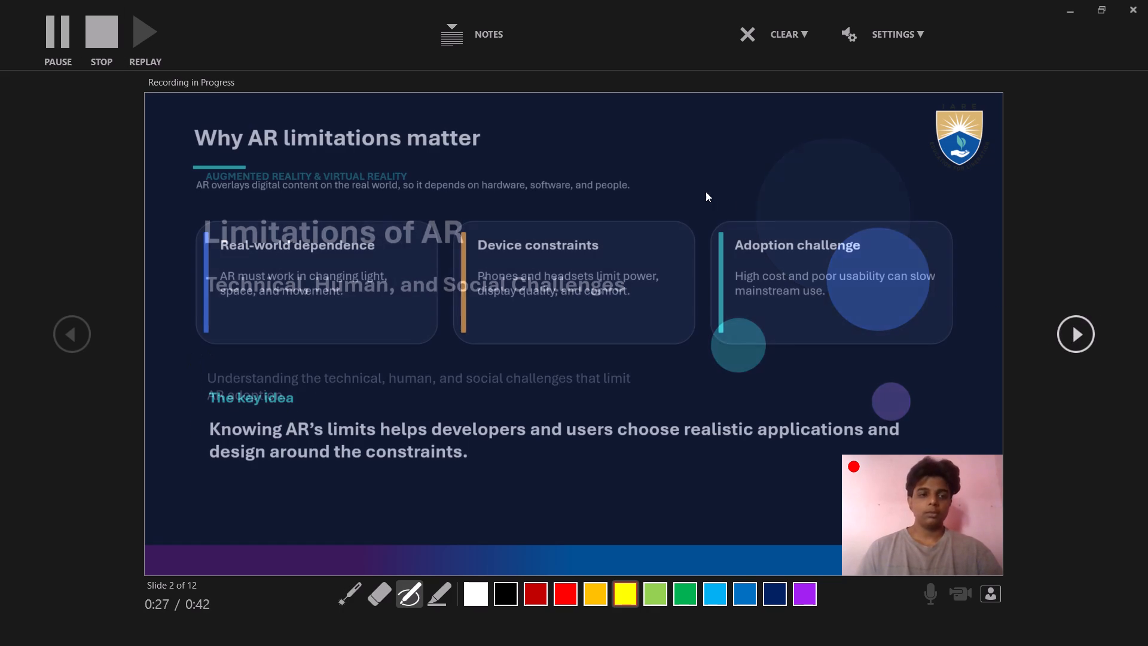
pyautogui.click(62, 35)
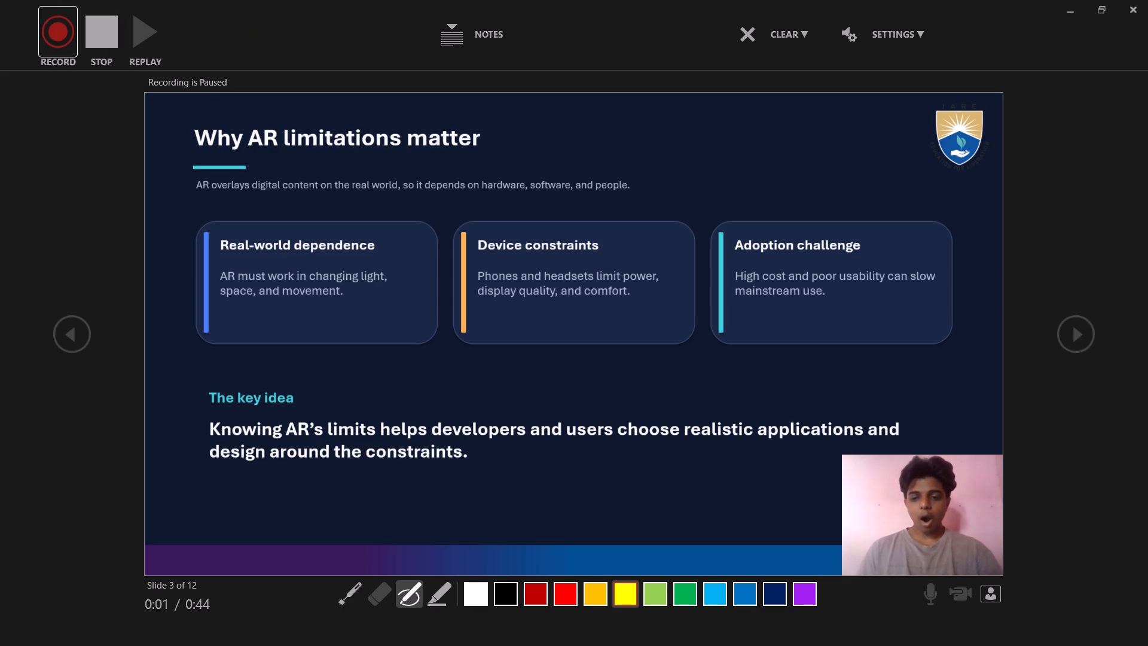
pyautogui.click(43, 29)
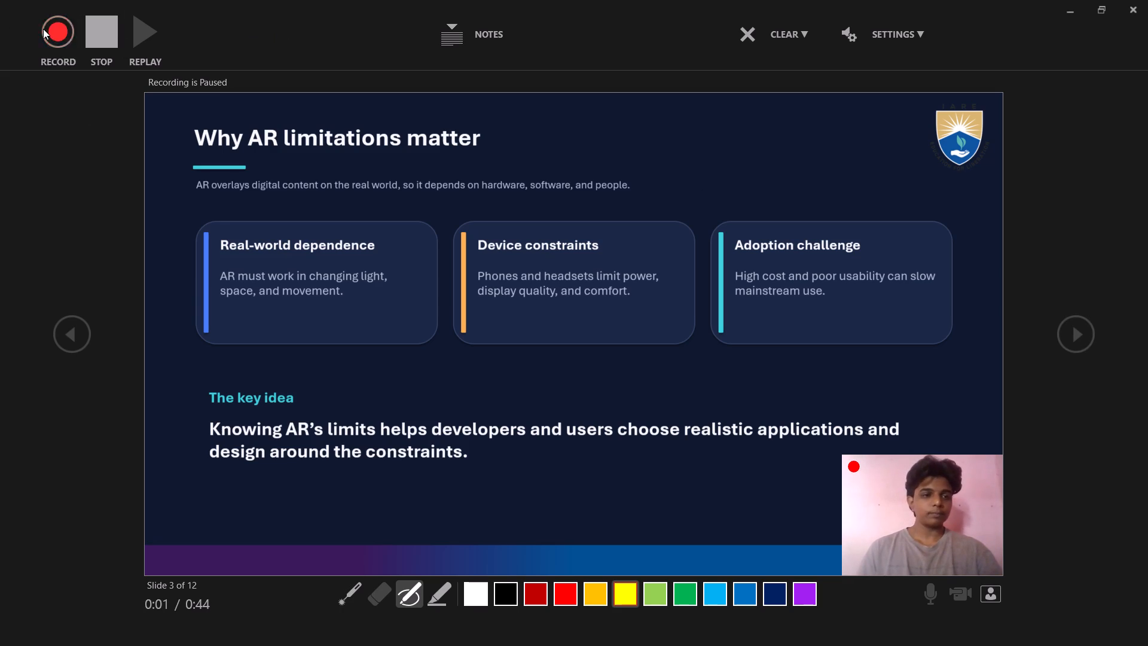
pyautogui.moveTo(233, 154); pyautogui.dragTo(285, 156)
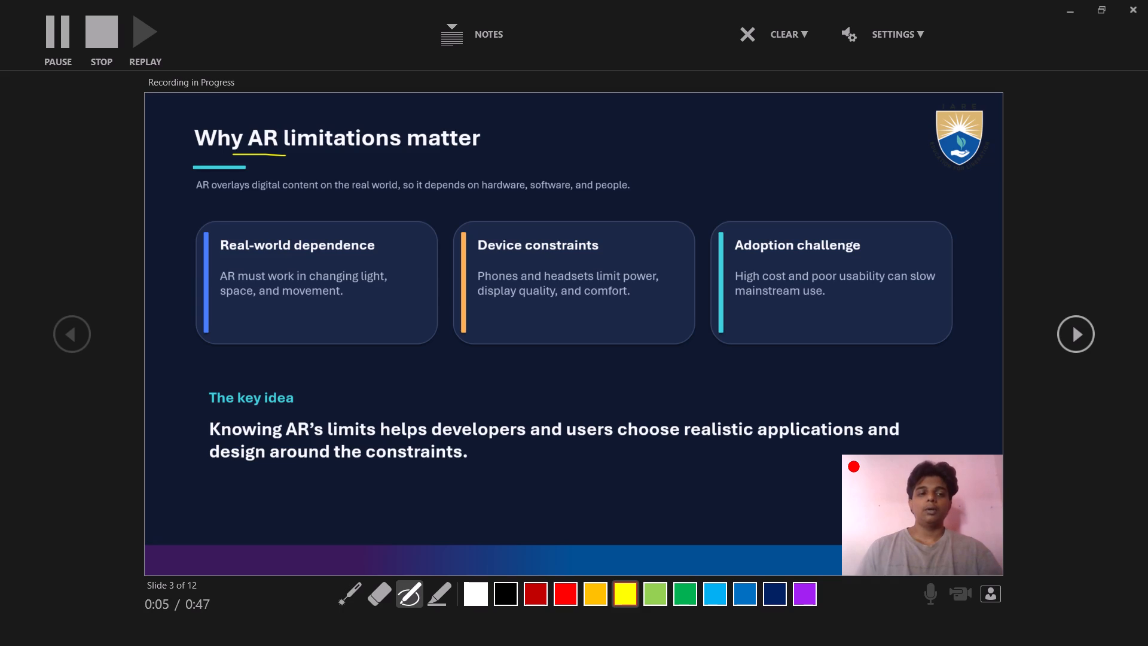
pyautogui.moveTo(208, 197); pyautogui.dragTo(220, 197)
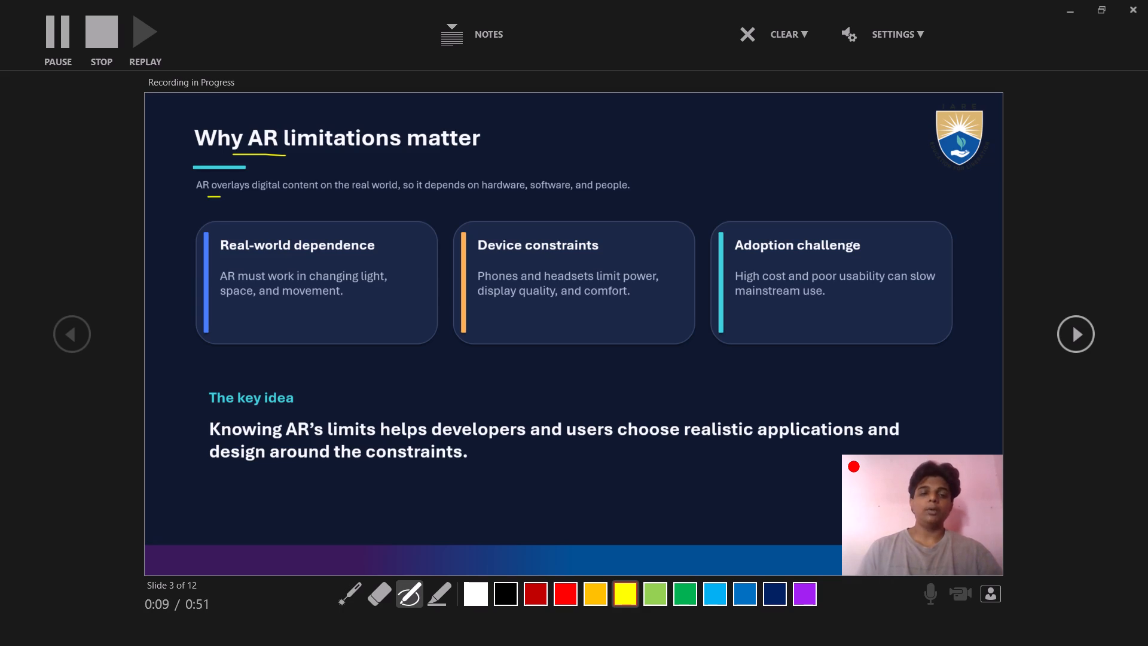
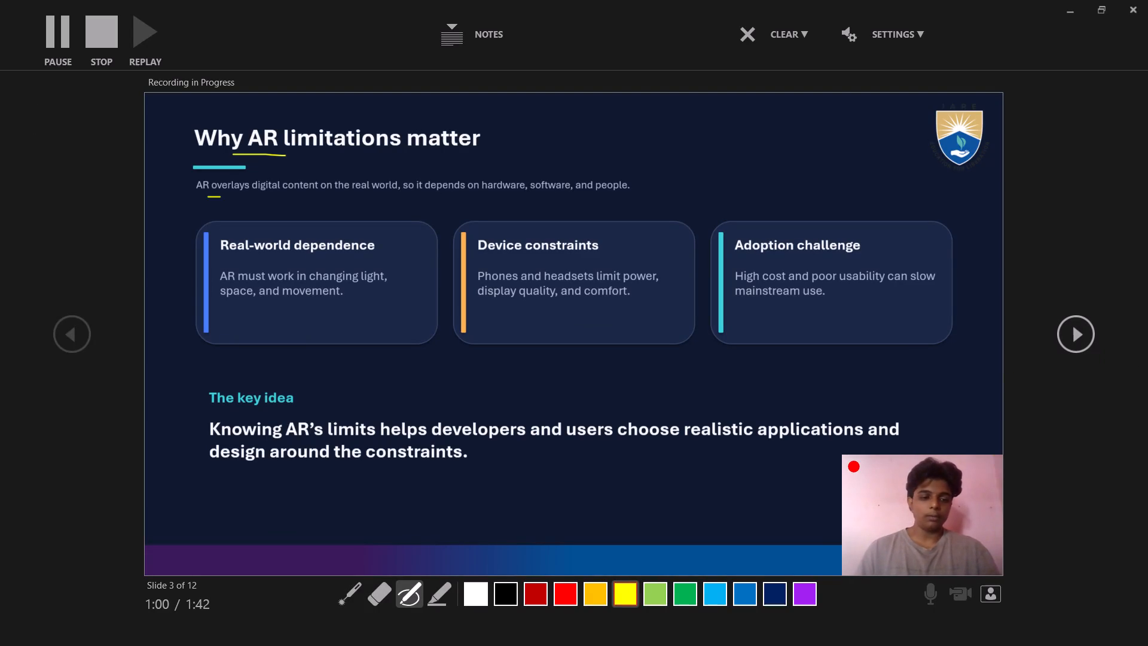
# Advance to slide 4 and underline "AR's" in the heading, "technology" in the subtitle and "reality" in the bold statement in yellow.
pyautogui.click(1078, 337)
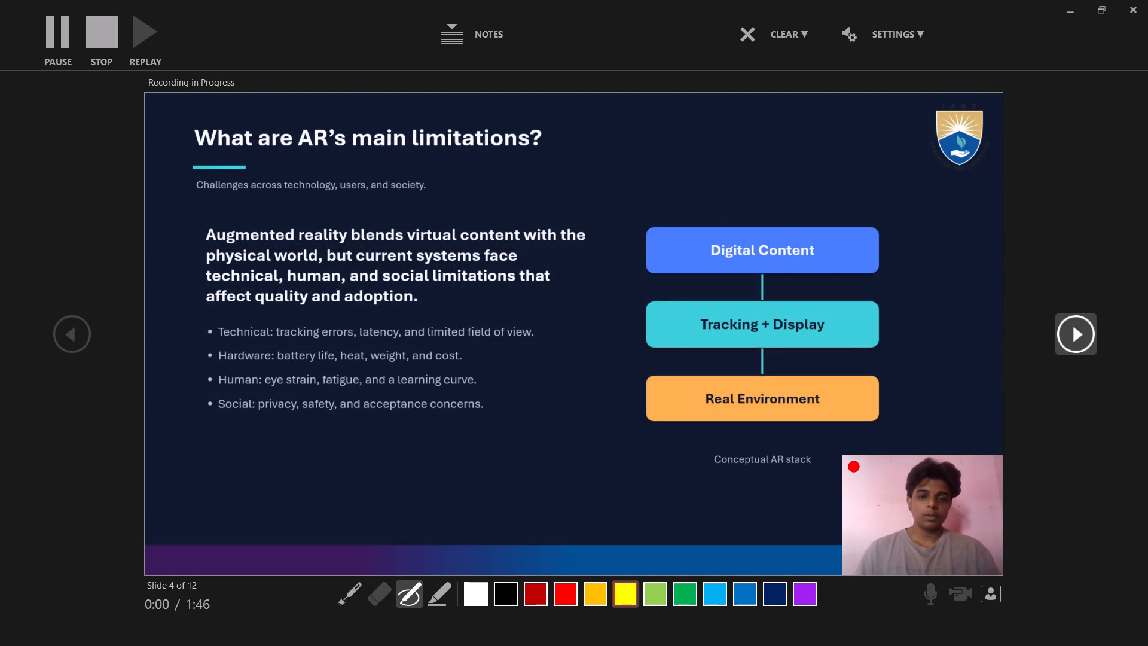
pyautogui.moveTo(281, 150); pyautogui.dragTo(340, 151)
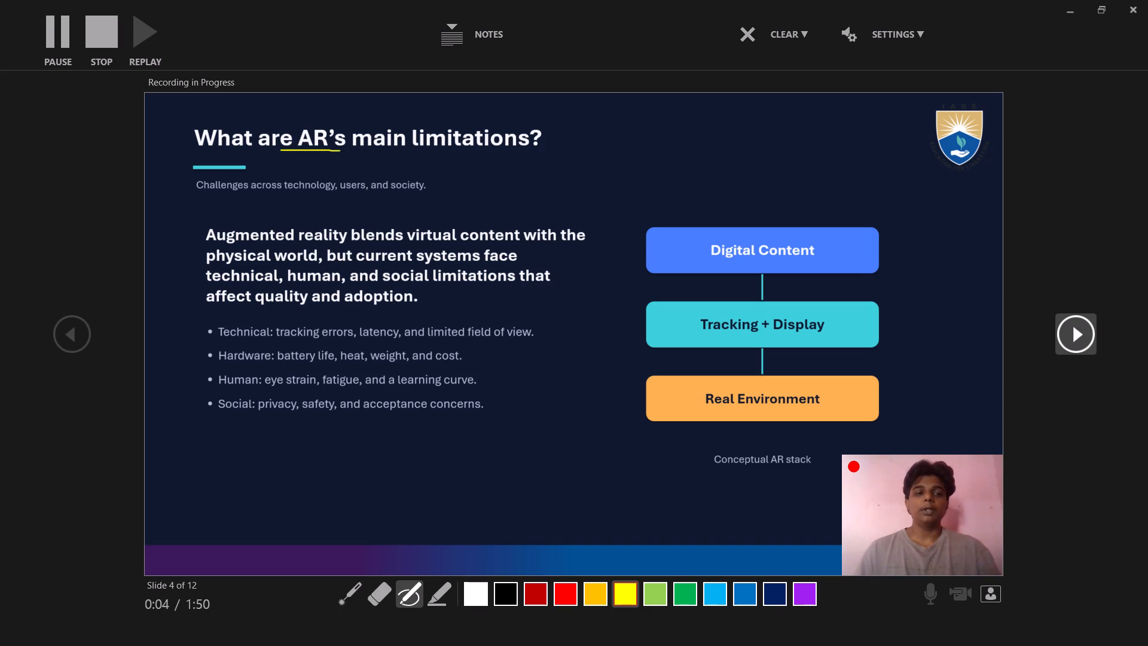
pyautogui.moveTo(271, 198); pyautogui.dragTo(309, 194)
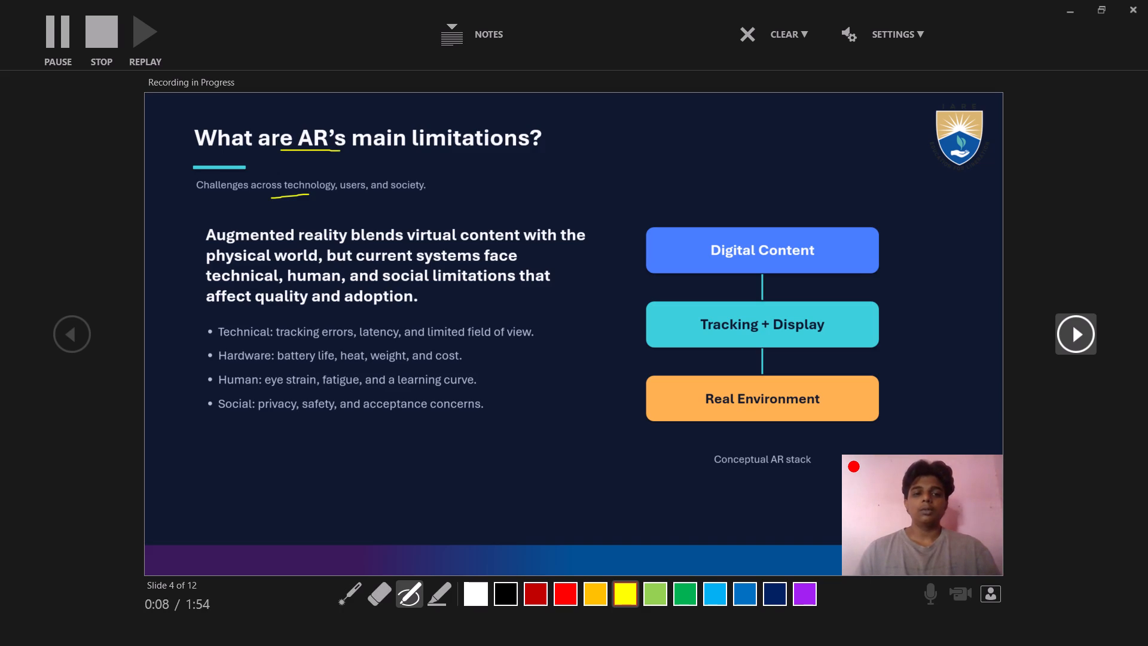
pyautogui.moveTo(289, 243); pyautogui.dragTo(313, 243)
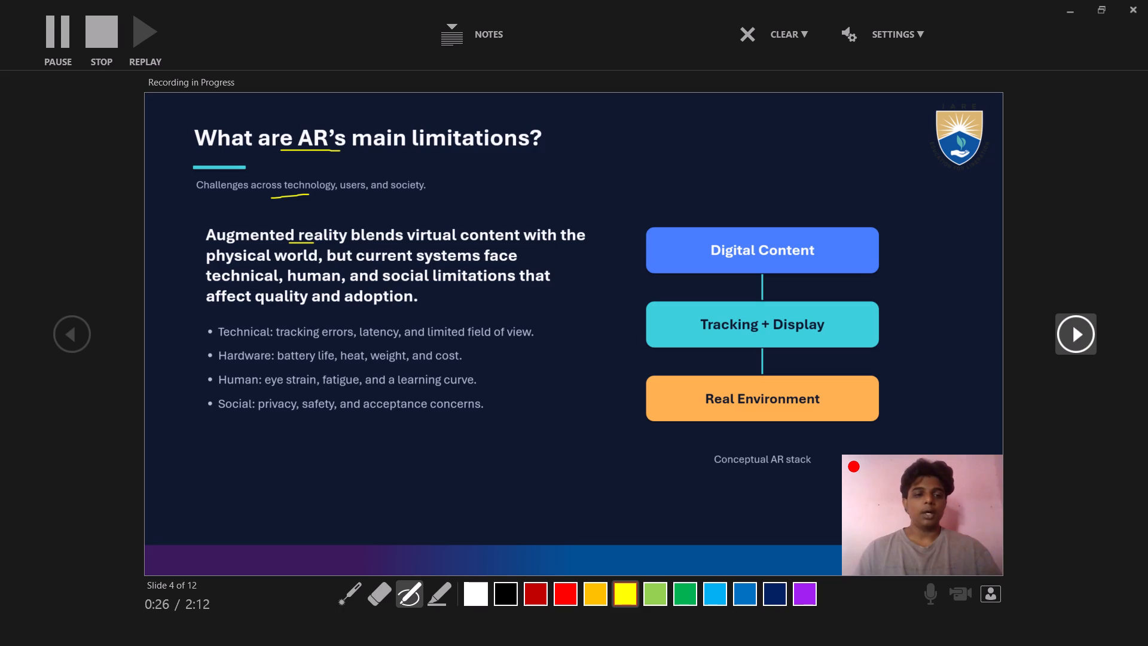
# Bracket the four bullets in yellow, underline the starts of the Technical, Hardware and Human descriptions, and underline the full Social description.
pyautogui.moveTo(207, 333); pyautogui.dragTo(197, 403)
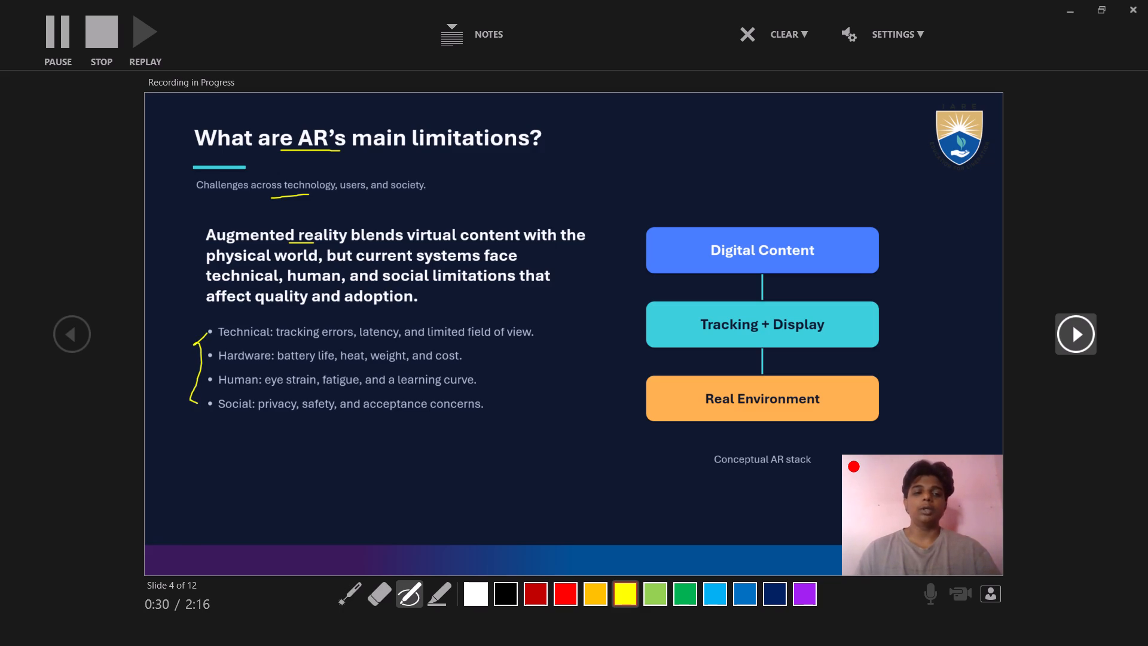
pyautogui.moveTo(261, 339); pyautogui.dragTo(282, 339)
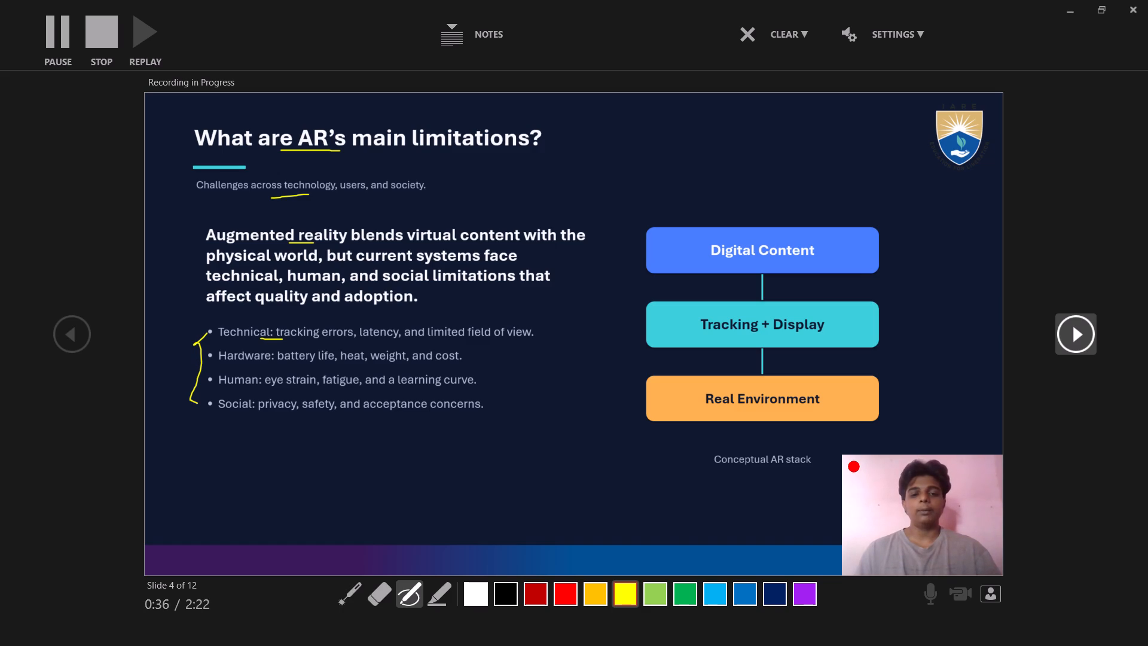
pyautogui.moveTo(265, 365); pyautogui.dragTo(291, 364)
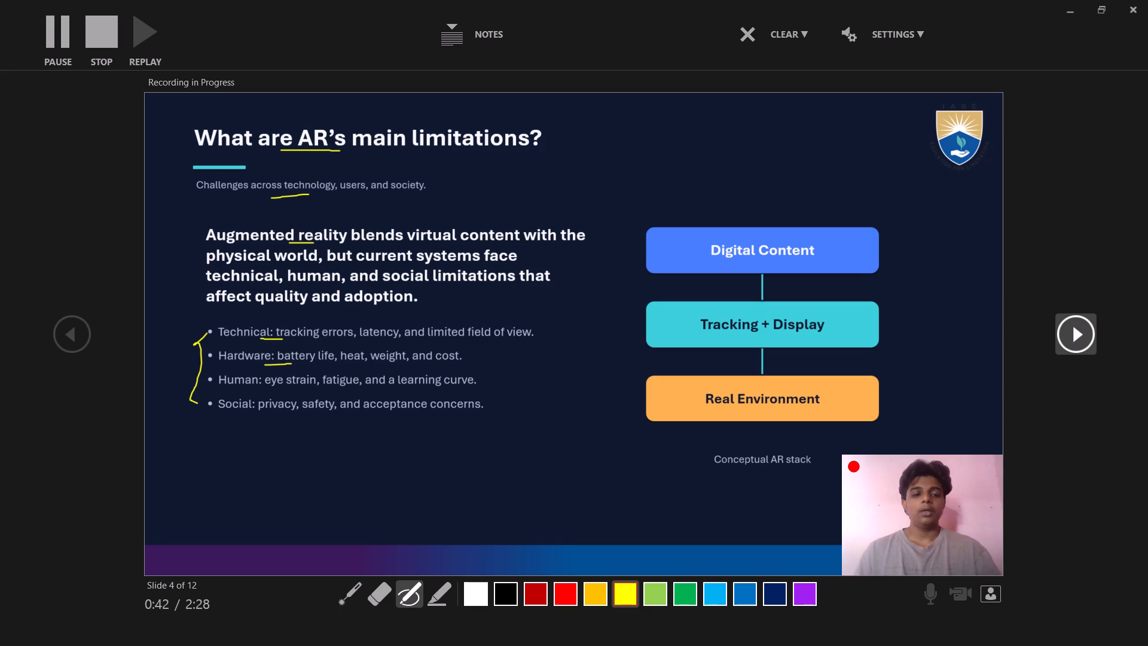
pyautogui.moveTo(269, 392); pyautogui.dragTo(289, 392)
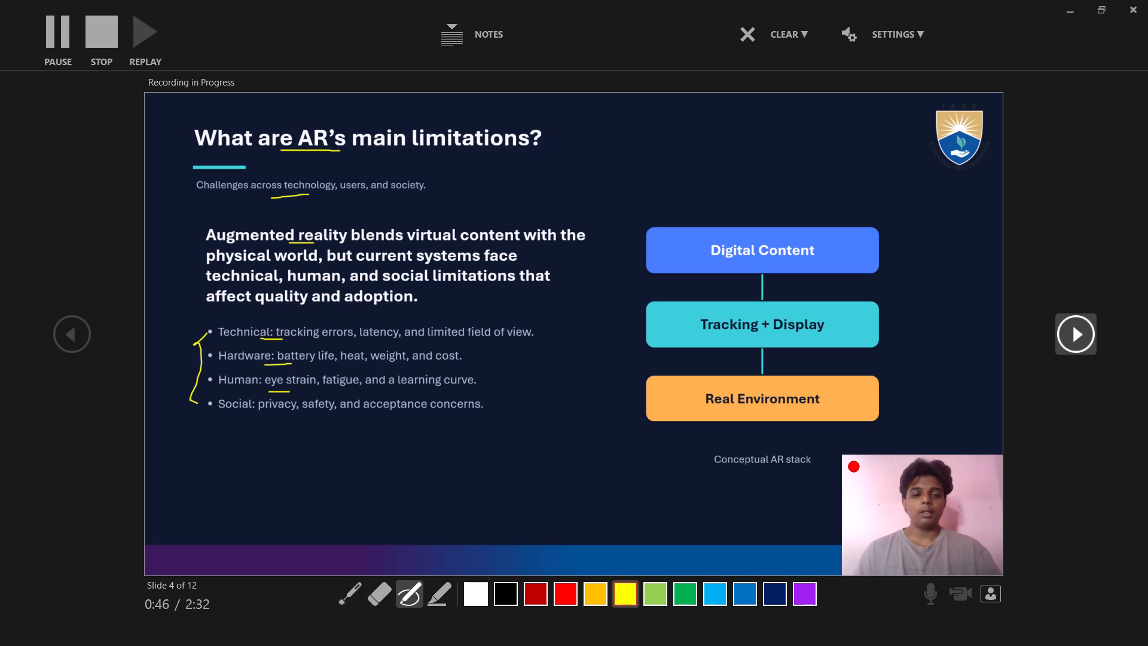
pyautogui.moveTo(254, 418); pyautogui.dragTo(343, 421)
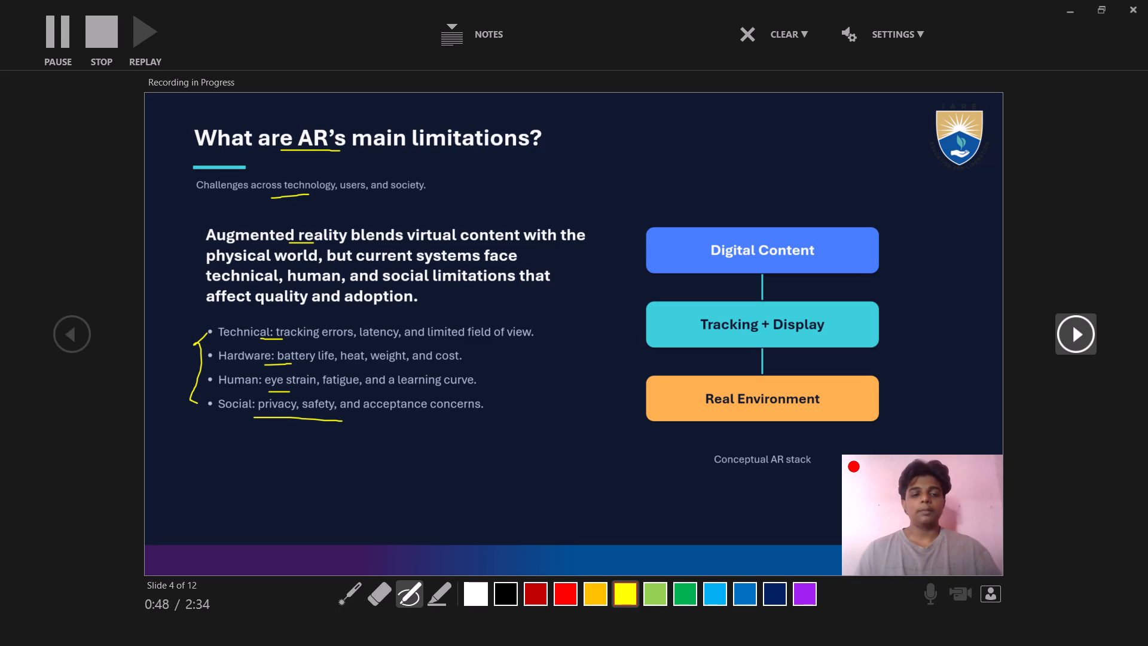
pyautogui.moveTo(343, 421); pyautogui.dragTo(477, 416)
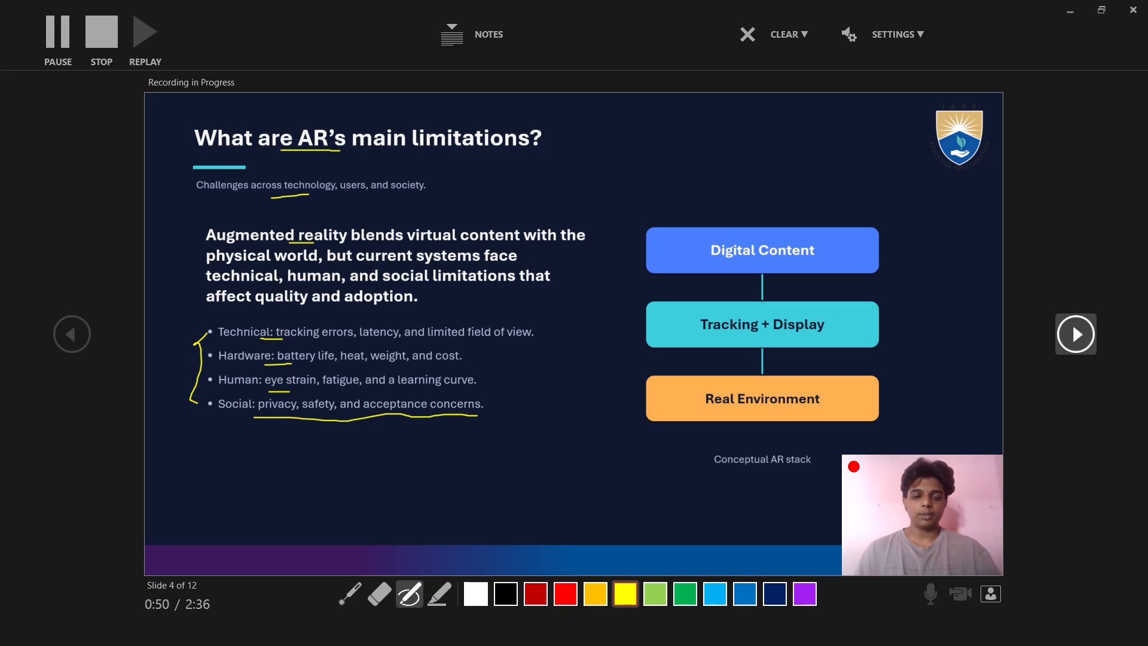
# Draw a yellow brace beside the AR stack diagram and downward arrows from Digital Content to Tracking + Display to Real Environment.
pyautogui.moveTo(669, 204); pyautogui.dragTo(621, 376)
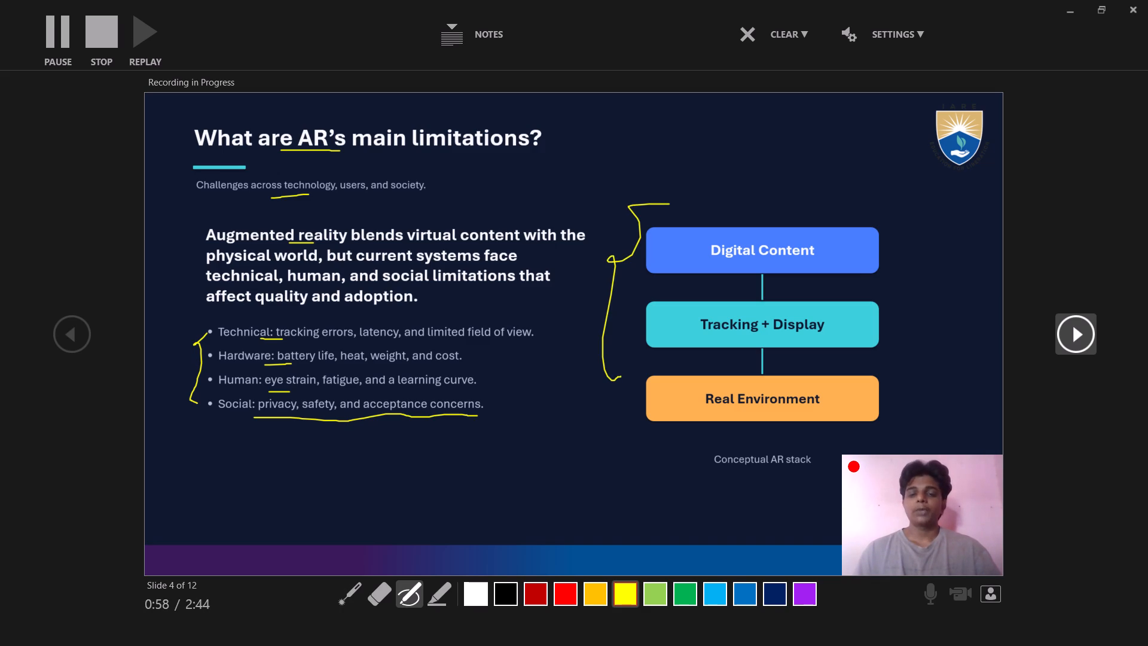
pyautogui.moveTo(670, 272); pyautogui.dragTo(687, 282)
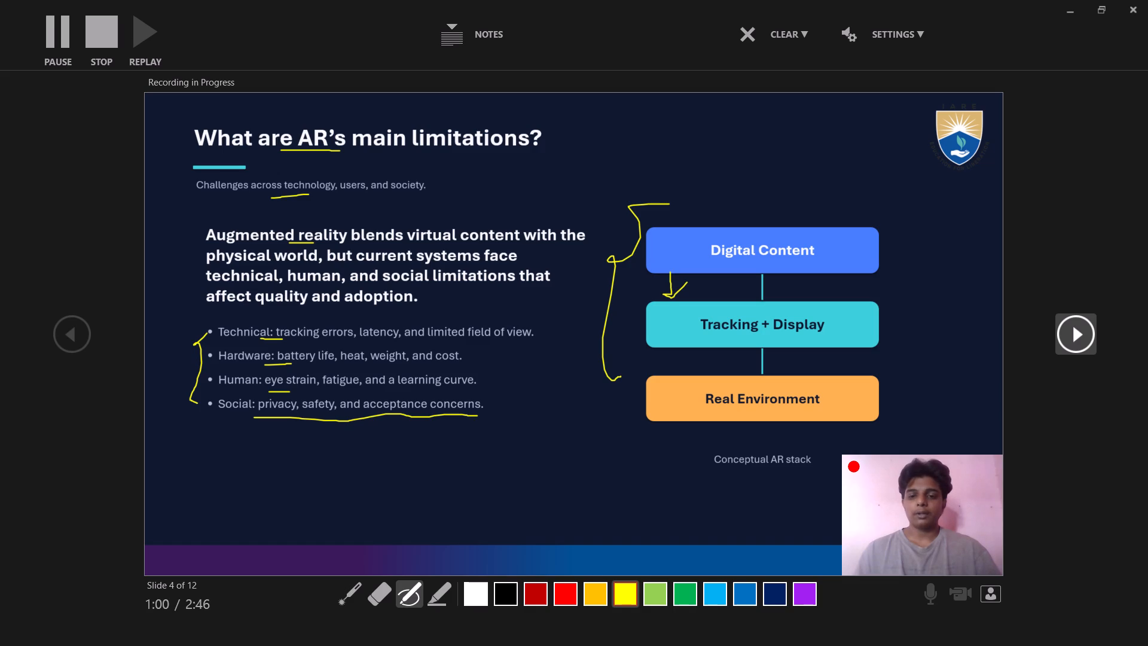
pyautogui.moveTo(675, 347); pyautogui.dragTo(673, 389)
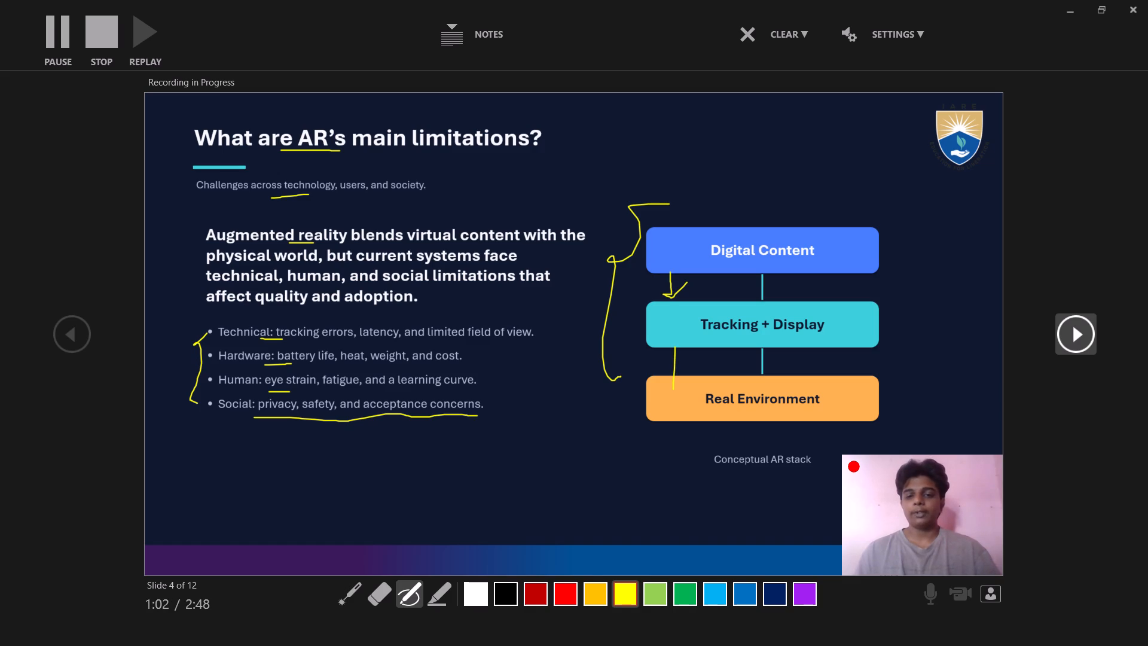
pyautogui.moveTo(673, 389); pyautogui.dragTo(691, 373)
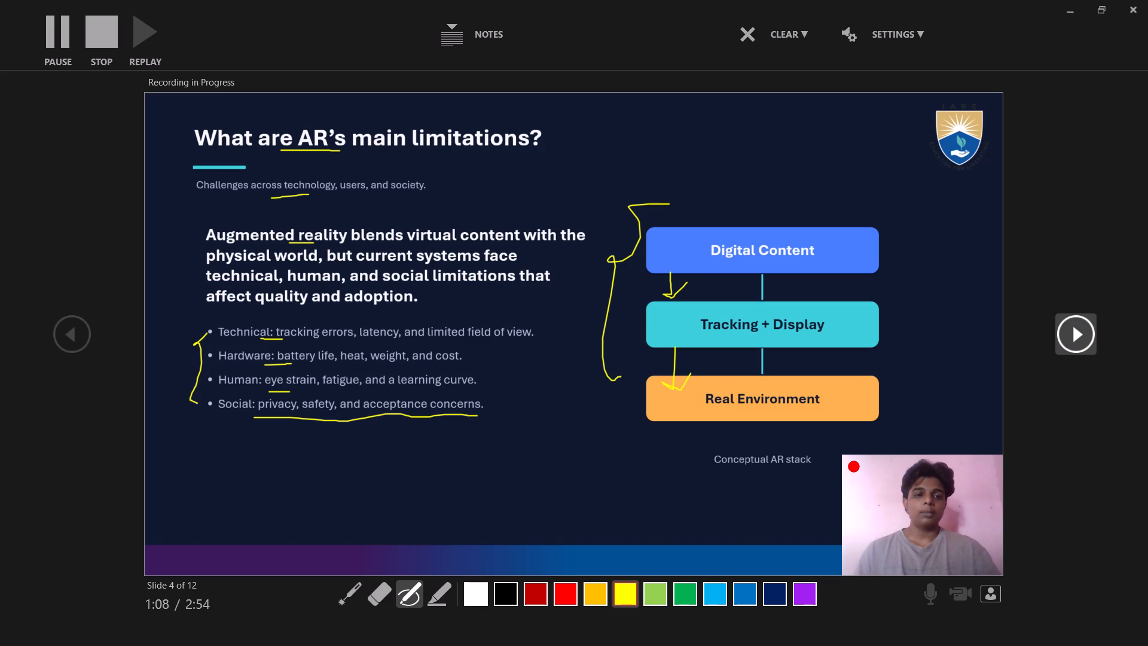
# Draw two short yellow strokes beneath "main" in the slide 4 heading.
pyautogui.moveTo(335, 164); pyautogui.dragTo(387, 164)
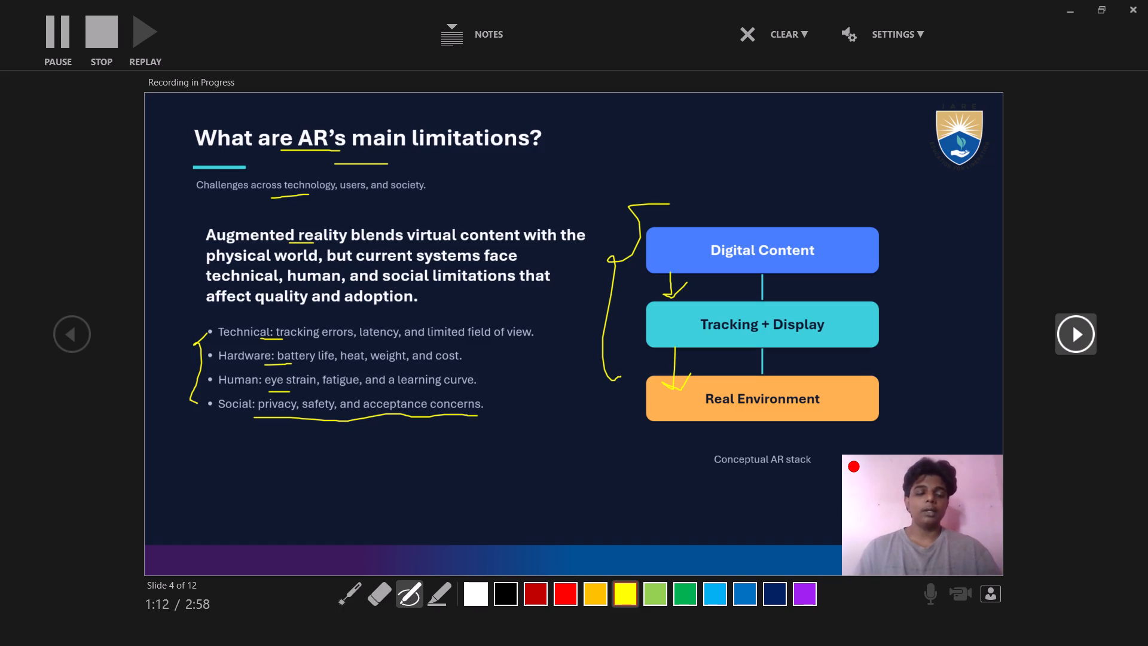
pyautogui.moveTo(340, 159); pyautogui.dragTo(365, 162)
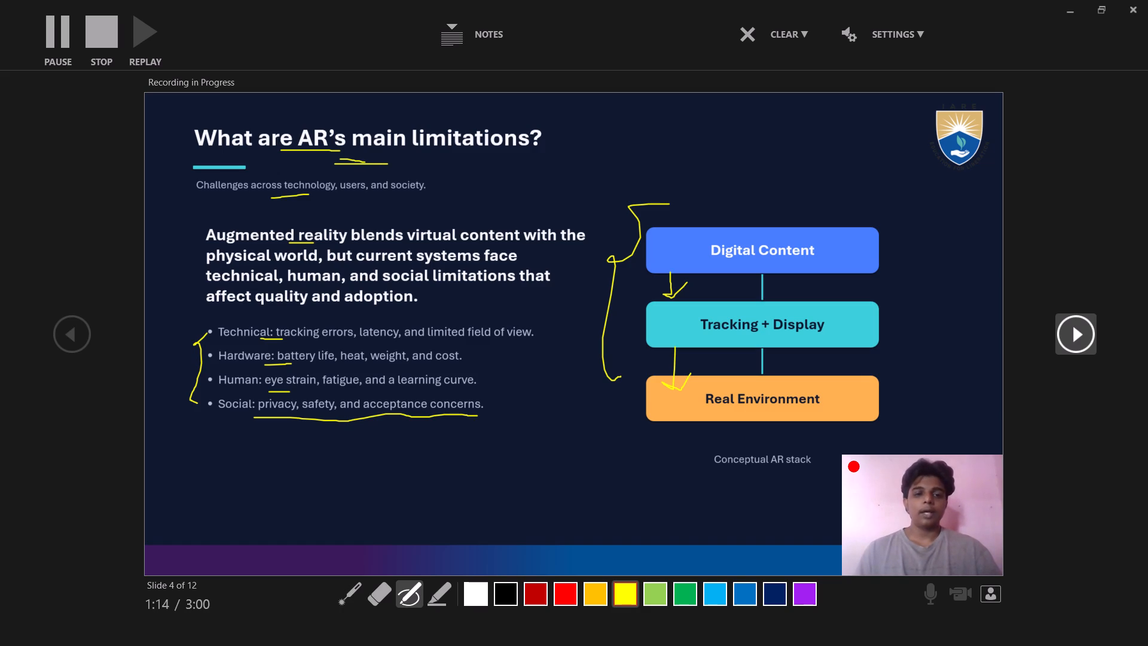
# Advance to slide 5 and underline "limitations" in the heading and "and performance" in the subtitle in yellow.
pyautogui.click(1080, 333)
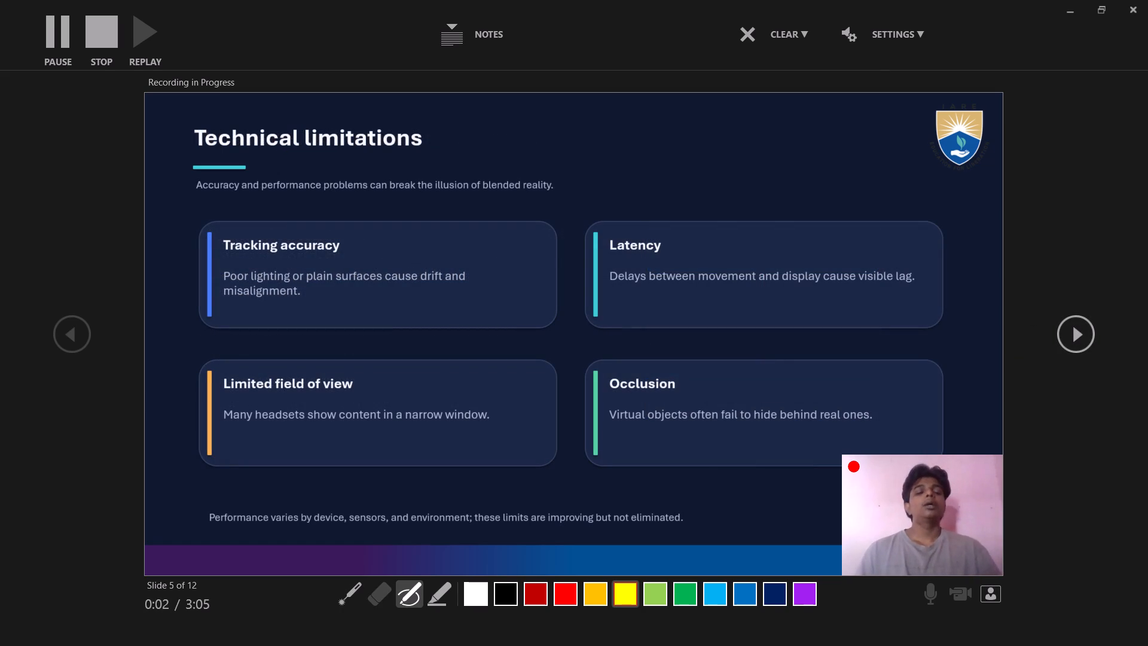
pyautogui.moveTo(307, 153); pyautogui.dragTo(338, 154)
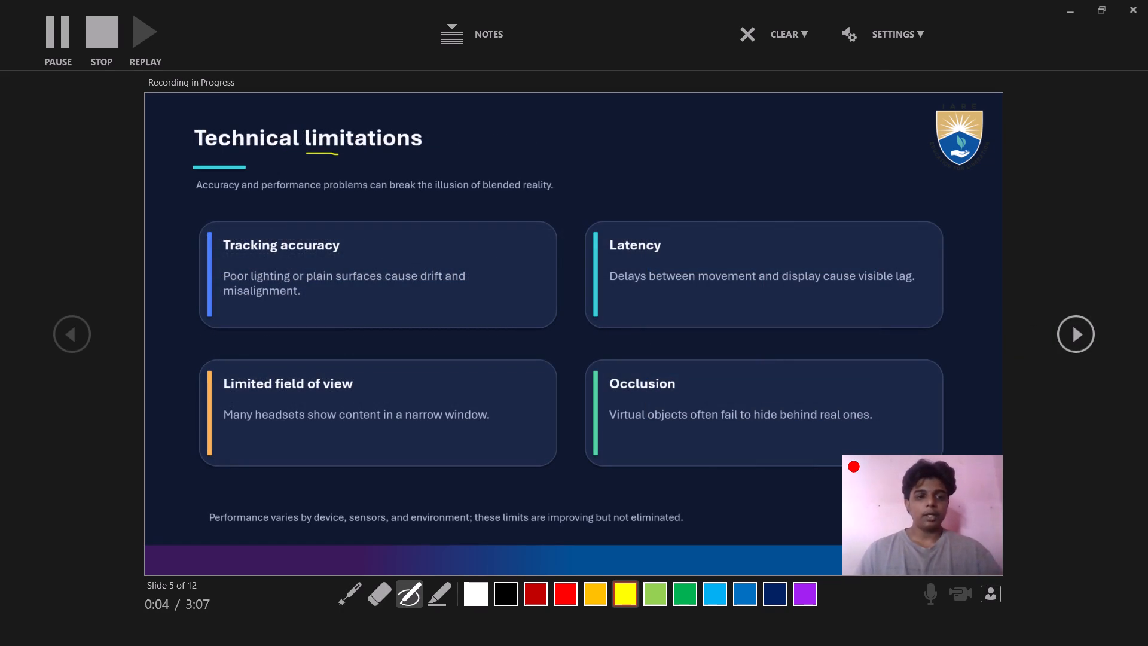
pyautogui.moveTo(244, 196); pyautogui.dragTo(272, 198)
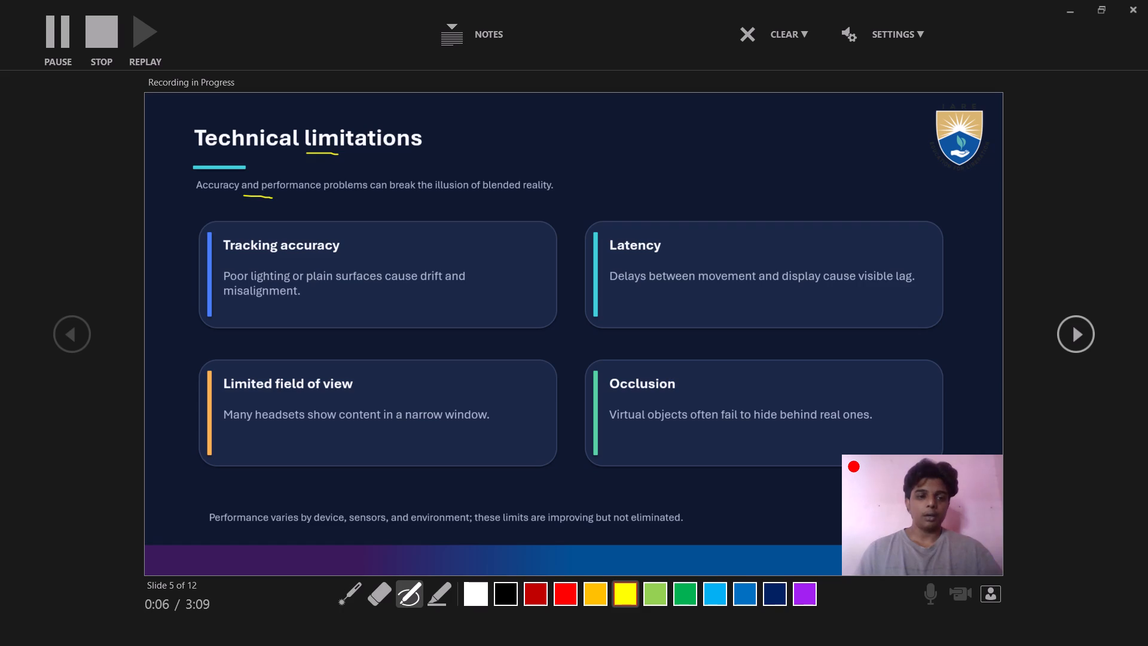
pyautogui.moveTo(272, 198); pyautogui.dragTo(276, 198)
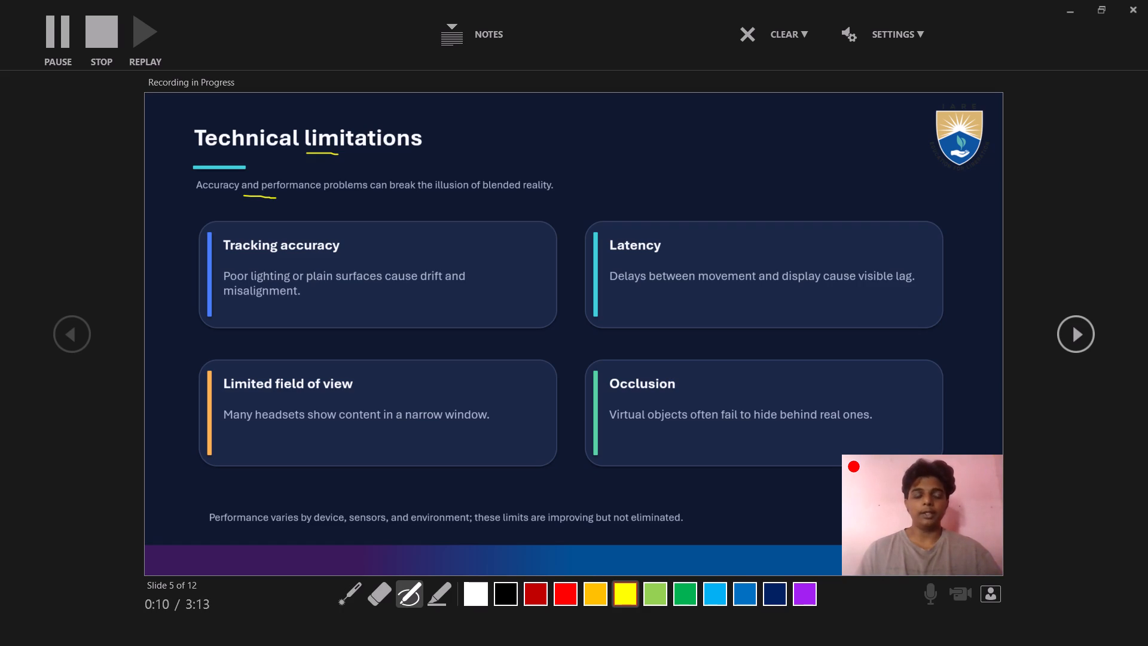
# Draw a yellow vertical mark beside the Tracking accuracy text and underline "lighting" in its description.
pyautogui.moveTo(215, 246); pyautogui.dragTo(212, 251)
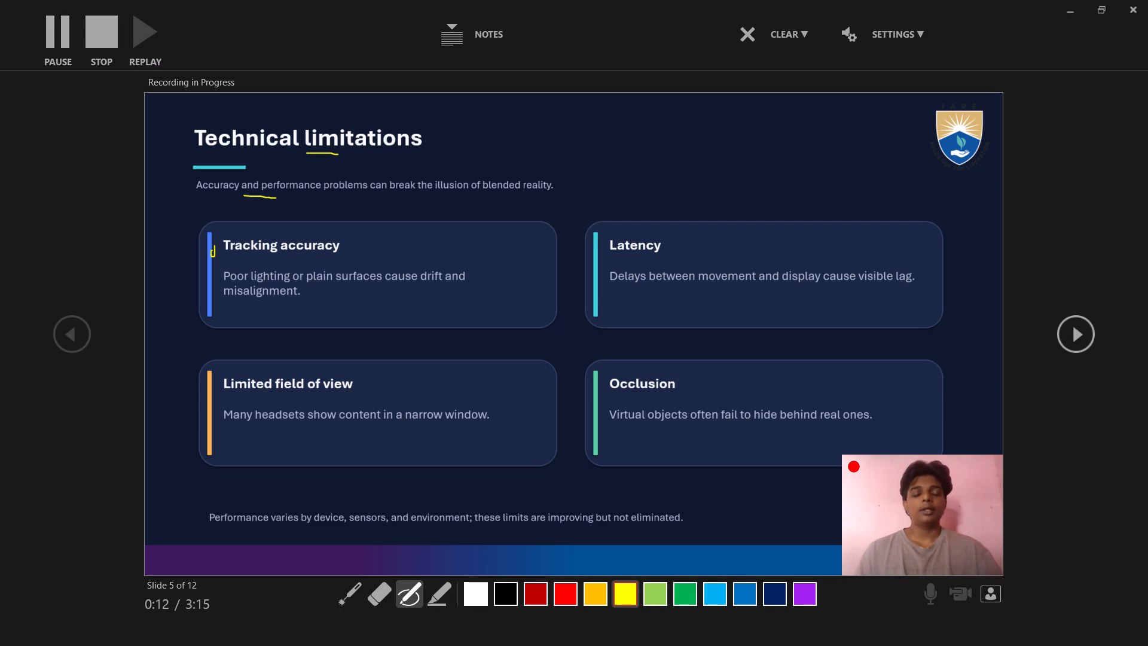
pyautogui.moveTo(212, 251); pyautogui.dragTo(215, 295)
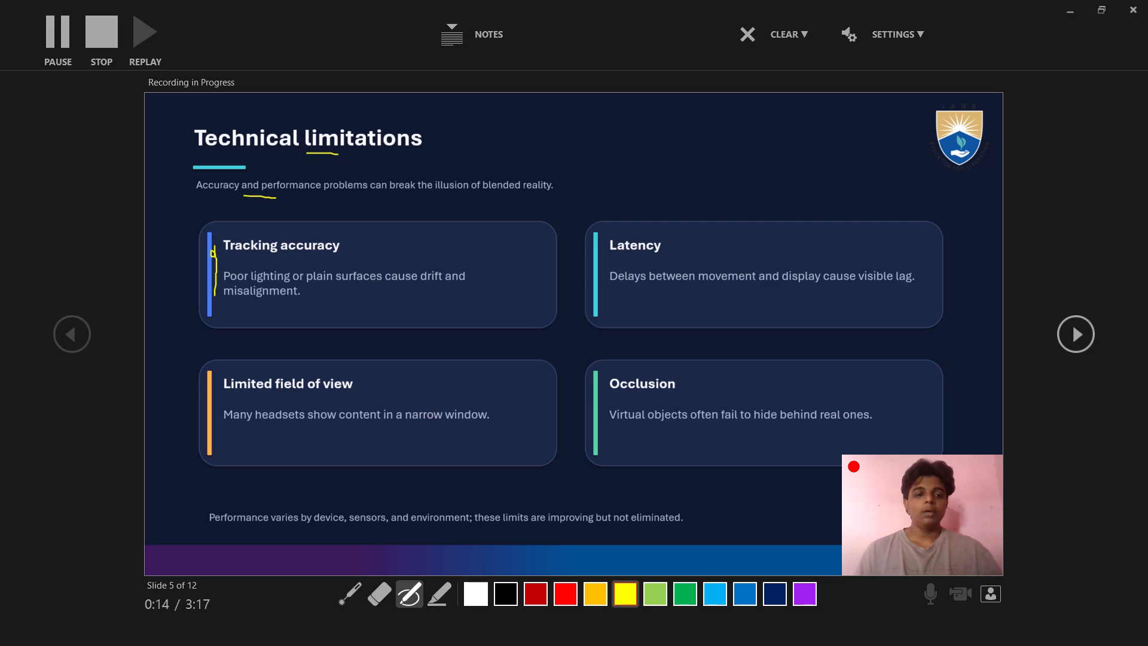
pyautogui.moveTo(243, 287); pyautogui.dragTo(266, 286)
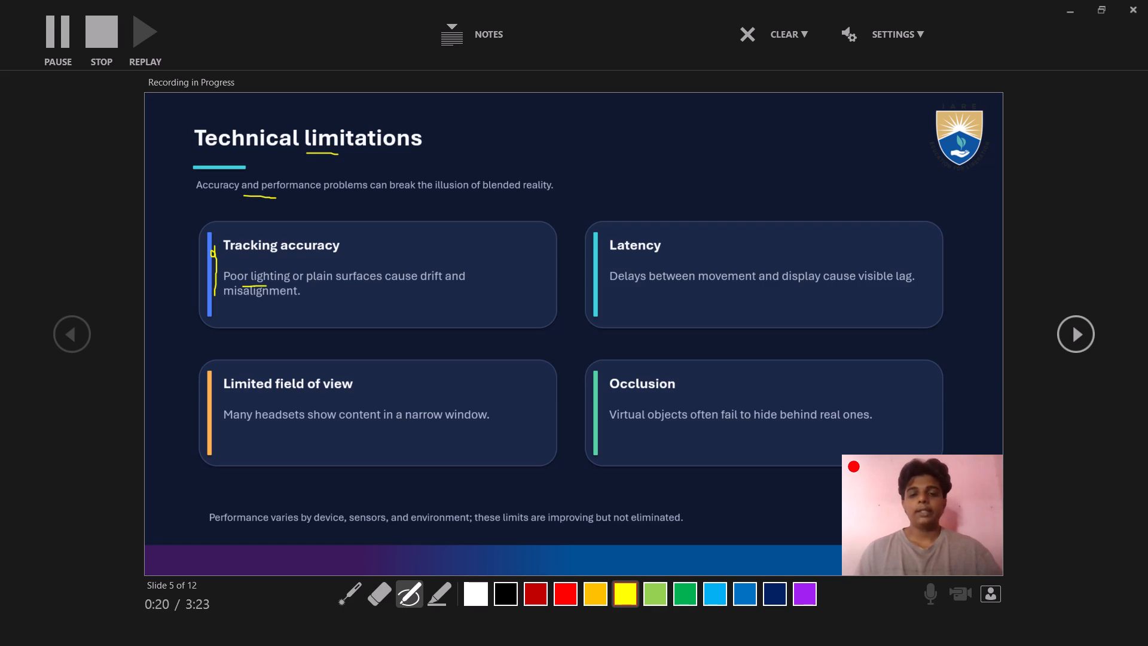
# Underline "Latency", "field of" and "Occlusion" in the card titles in yellow, and bracket the start of the "Performance varies" note.
pyautogui.moveTo(619, 256); pyautogui.dragTo(642, 254)
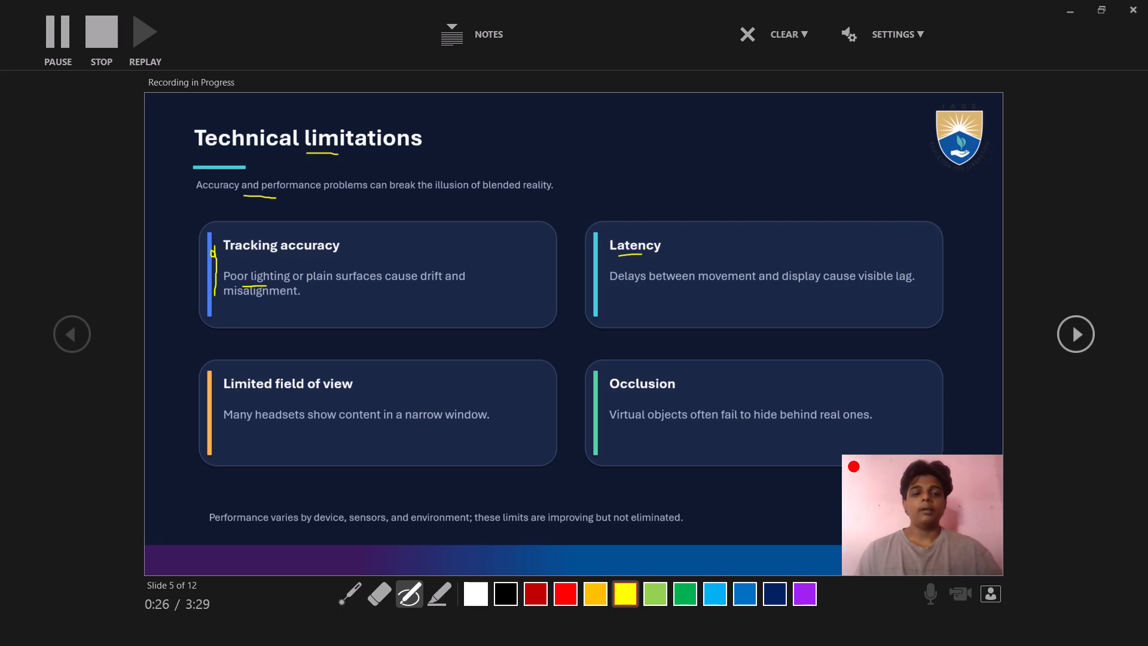
pyautogui.moveTo(274, 389); pyautogui.dragTo(318, 392)
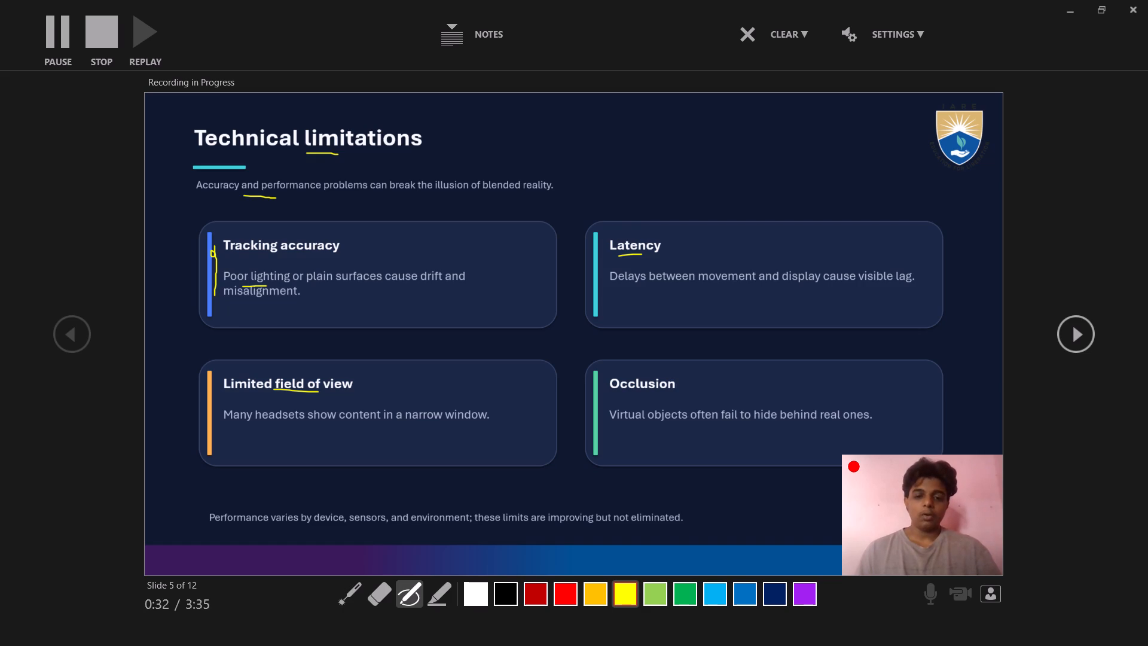
pyautogui.moveTo(617, 401); pyautogui.dragTo(659, 401)
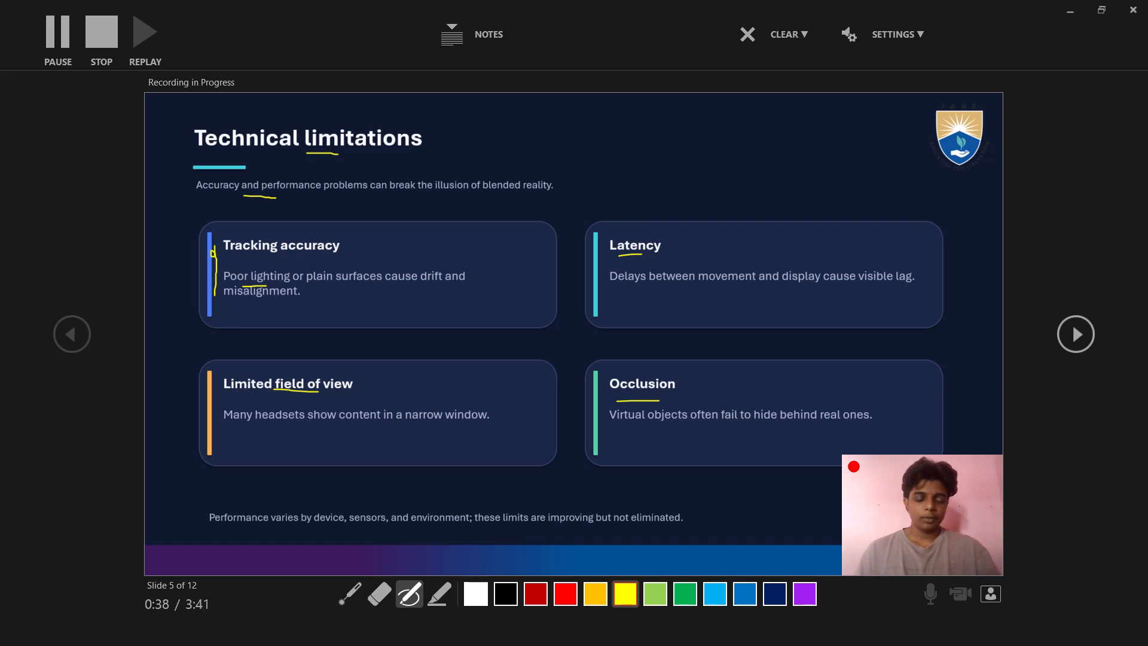
pyautogui.moveTo(200, 498); pyautogui.dragTo(256, 534)
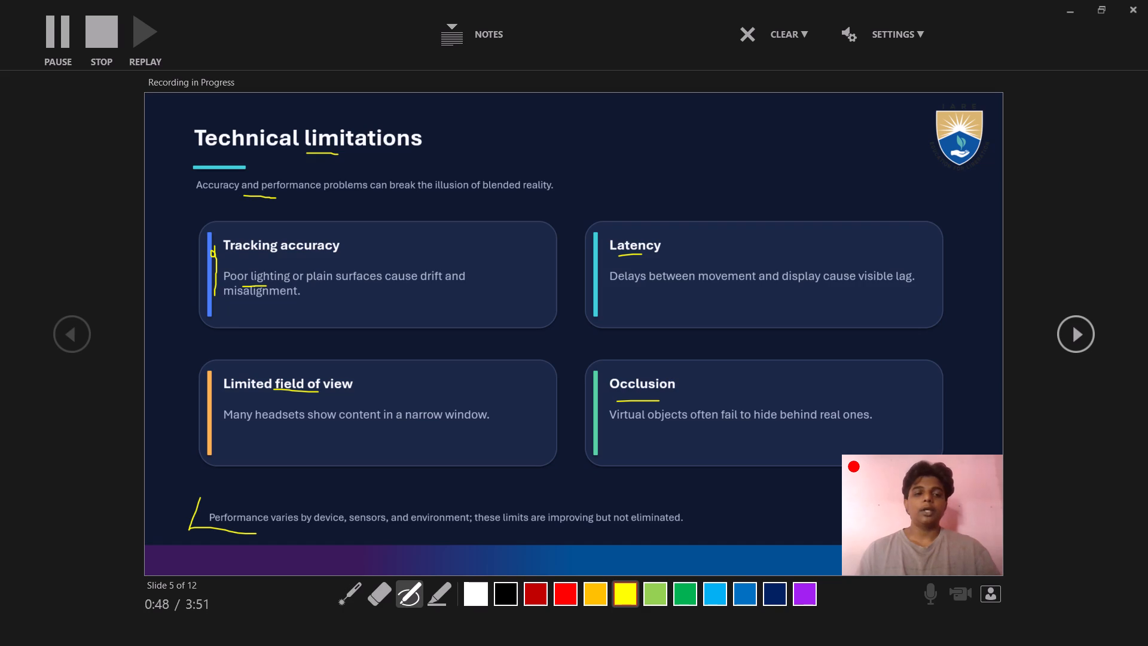
# Add a curved yellow stroke above the Latency card, a second underline beneath "Latency", and a short stroke after "Limited field of view".
pyautogui.moveTo(892, 197); pyautogui.dragTo(910, 197)
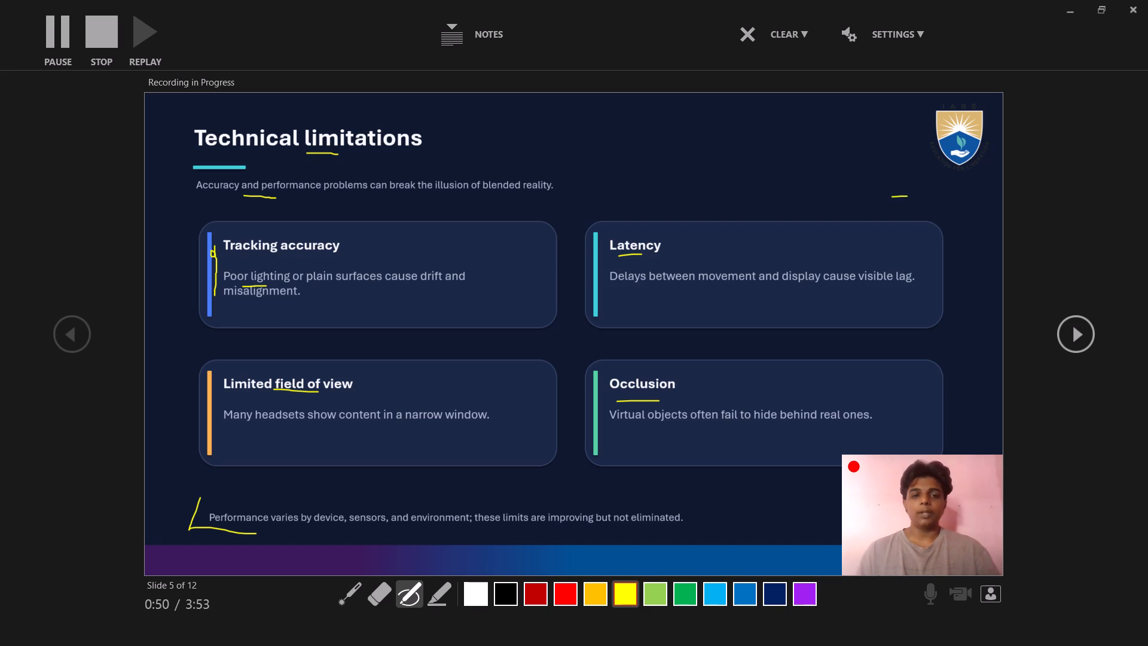
pyautogui.moveTo(910, 197); pyautogui.dragTo(920, 208)
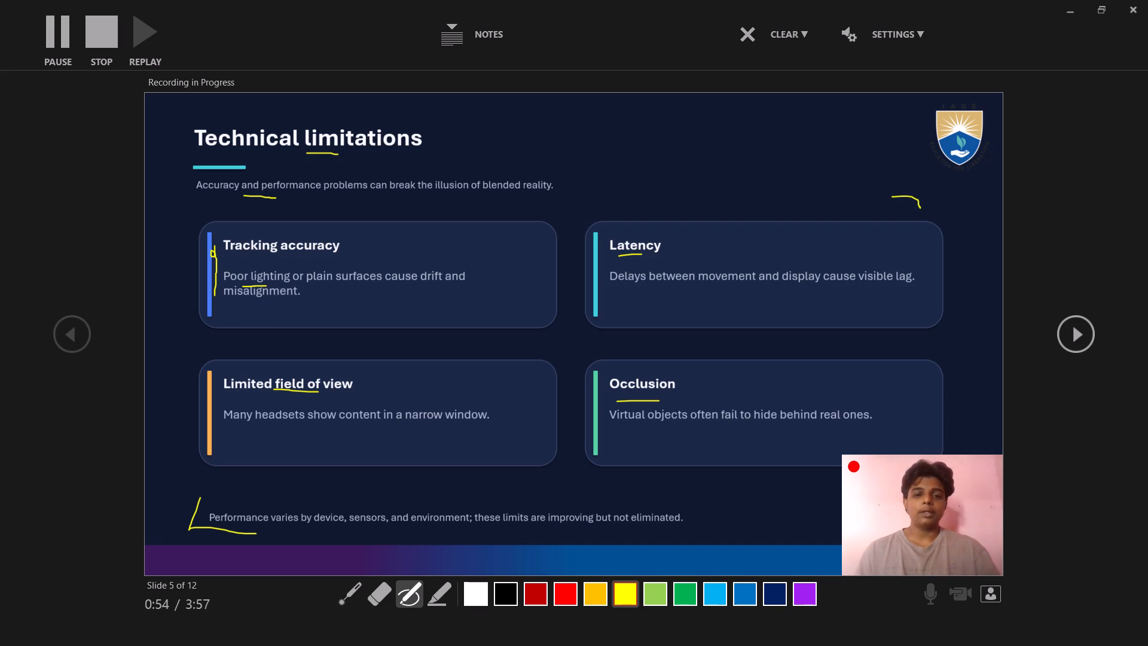
pyautogui.moveTo(613, 263); pyautogui.dragTo(648, 263)
pyautogui.click(372, 401)
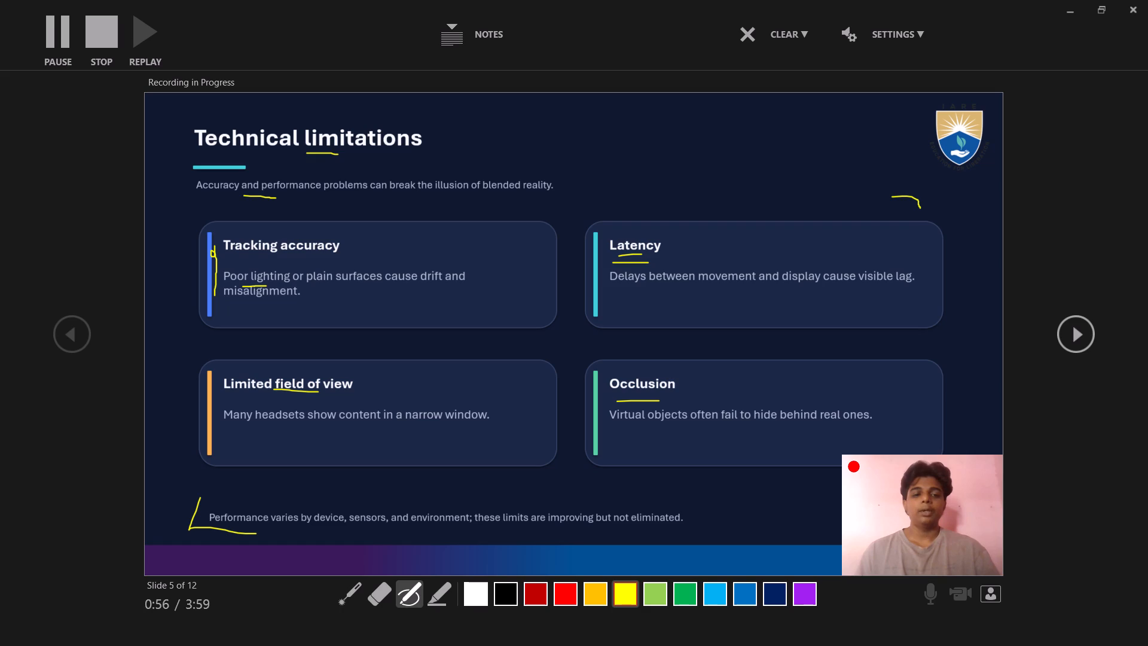
pyautogui.moveTo(372, 401); pyautogui.dragTo(358, 395)
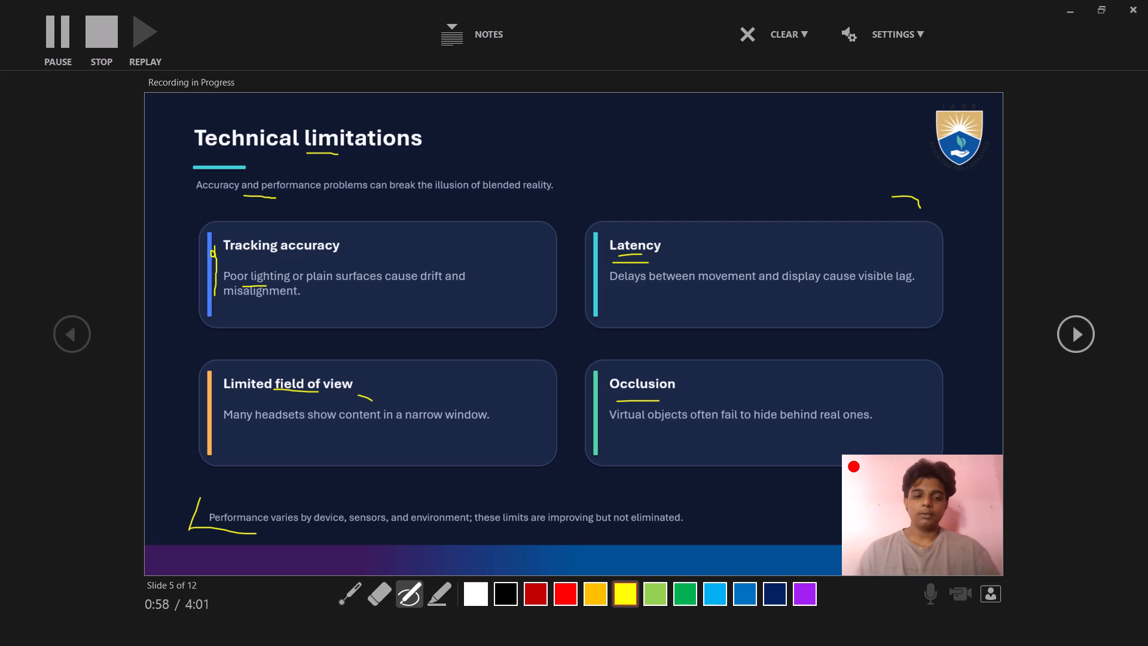
# Advance to slide 6 and underline "Where limitations" in the heading and "layer of an" in the subtitle in yellow.
pyautogui.click(1064, 342)
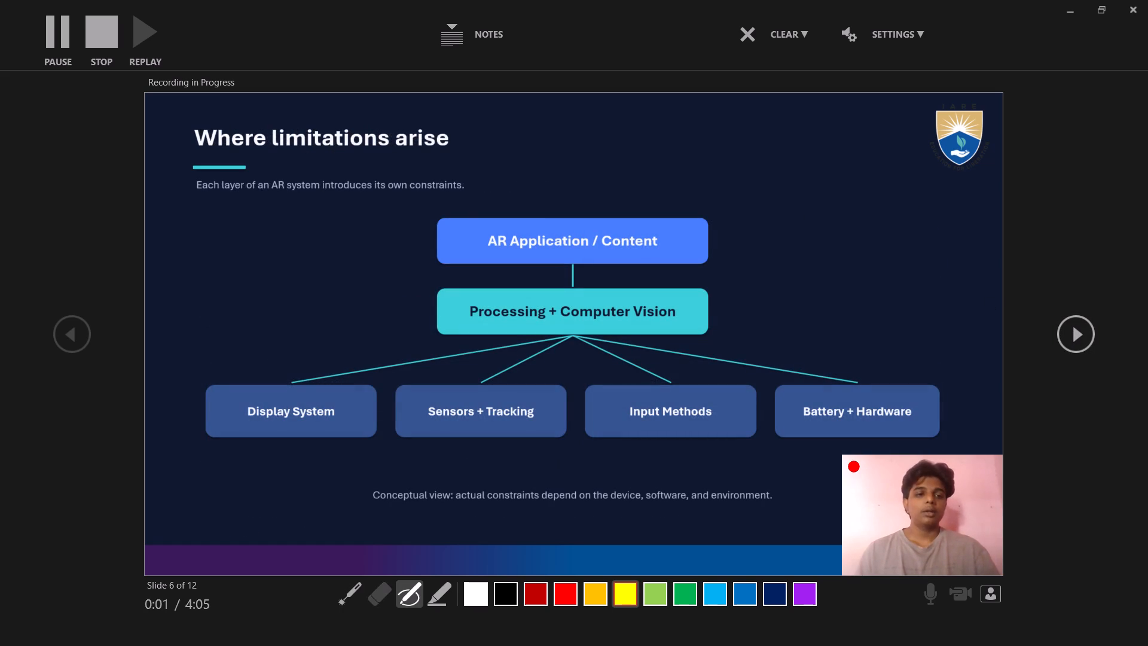
pyautogui.moveTo(223, 157); pyautogui.dragTo(338, 162)
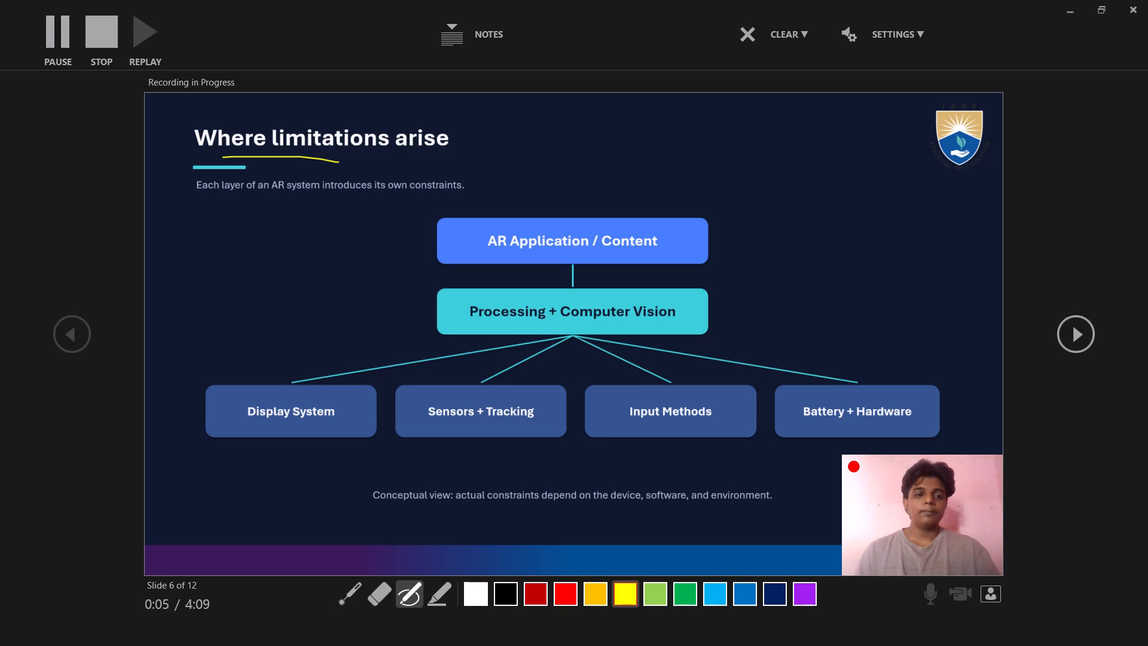
pyautogui.moveTo(226, 196); pyautogui.dragTo(251, 196)
pyautogui.moveTo(251, 196); pyautogui.dragTo(265, 194)
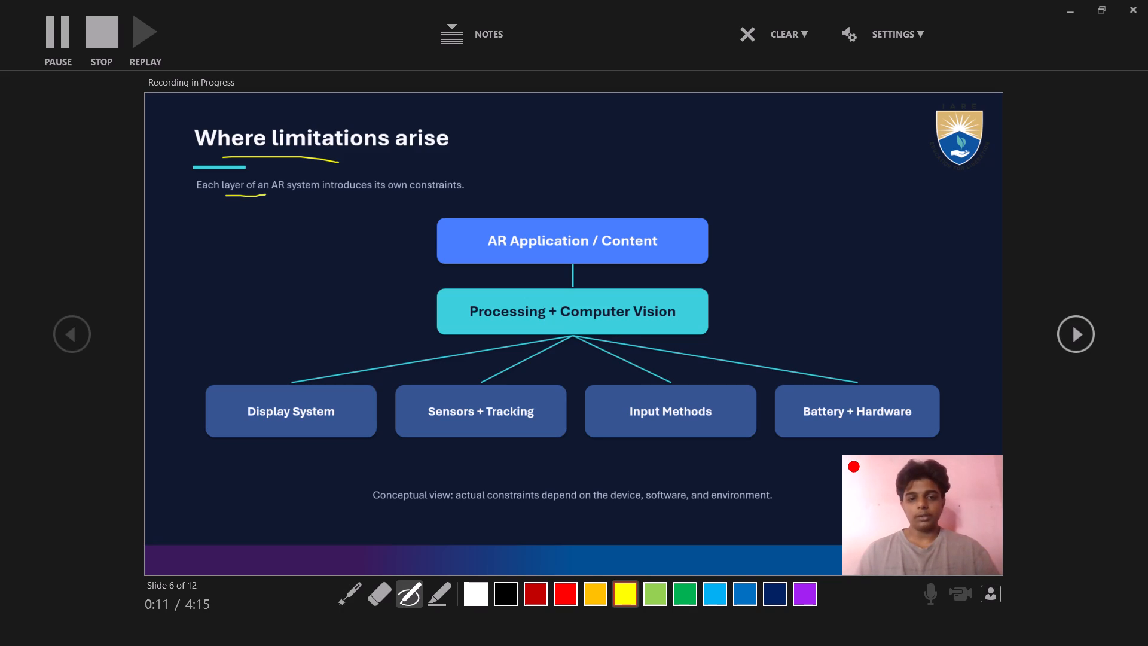
# Draw yellow pointer marks at the top of the AR Application / Content box and above the Processing + Computer Vision box.
pyautogui.moveTo(542, 216); pyautogui.dragTo(579, 228)
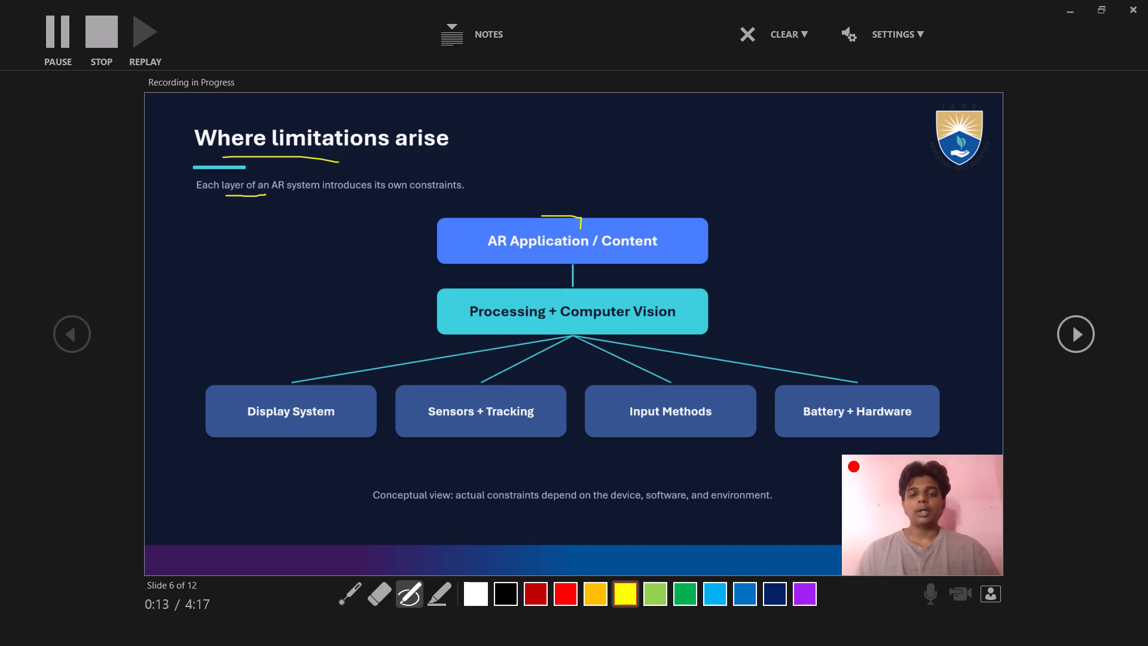
pyautogui.moveTo(579, 228); pyautogui.dragTo(578, 223)
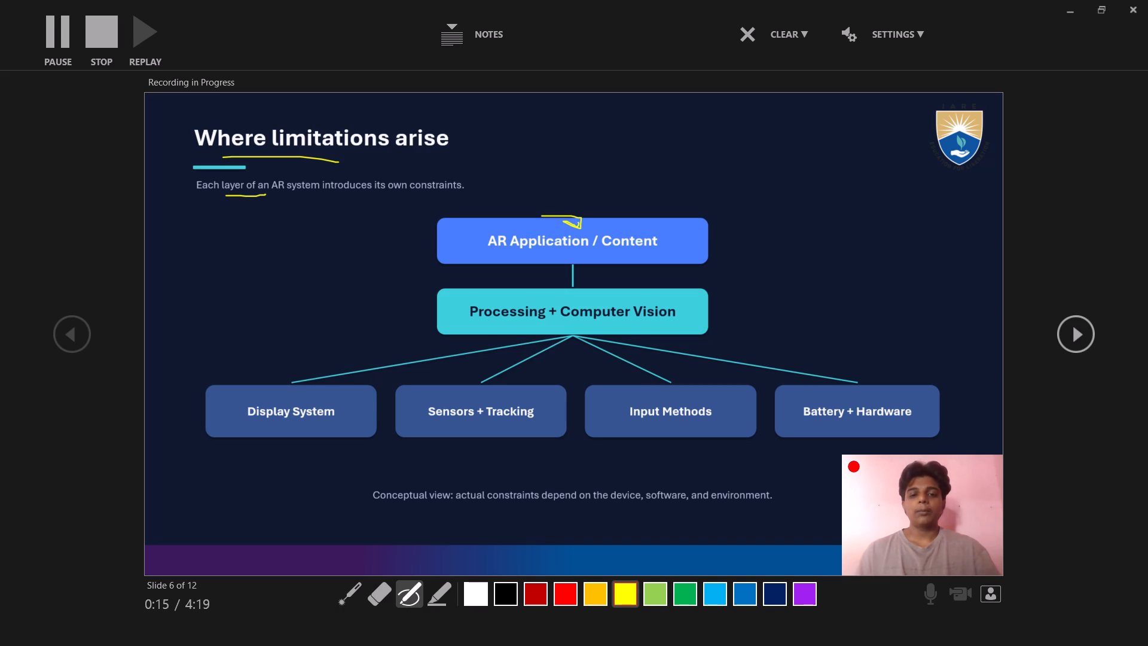
pyautogui.click(541, 275)
pyautogui.moveTo(541, 275); pyautogui.dragTo(550, 283)
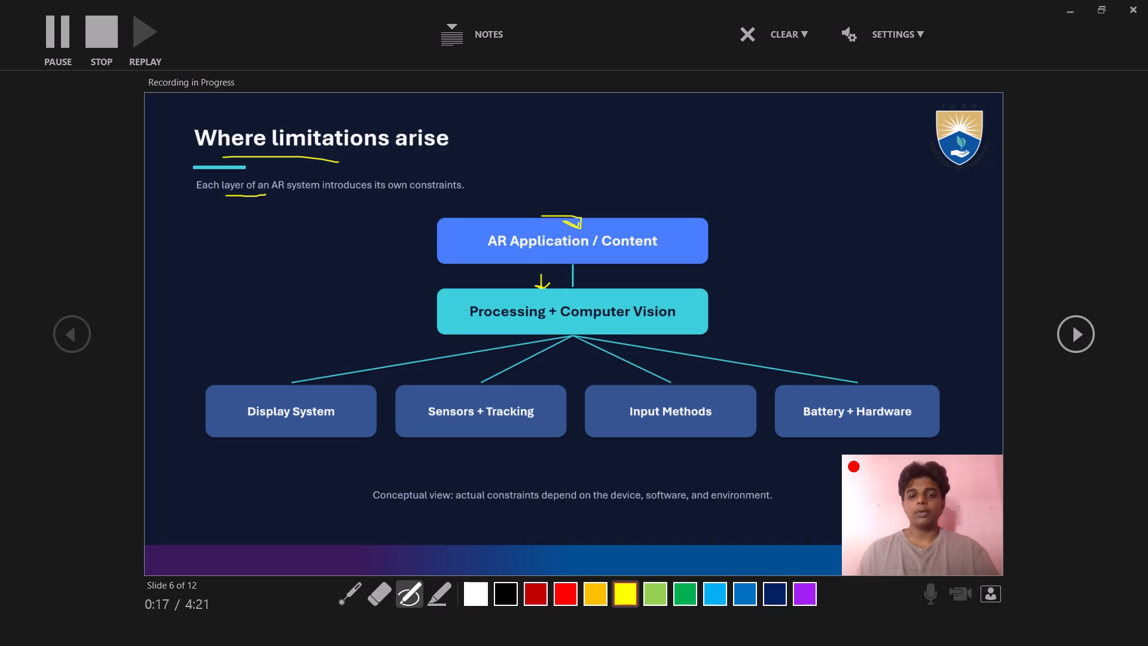
pyautogui.moveTo(550, 283); pyautogui.dragTo(551, 281)
# Sweep a yellow line around the bottom row of boxes, adding a stroke between Display System and Sensors + Tracking and a dot on Input Methods.
pyautogui.moveTo(354, 355); pyautogui.dragTo(221, 352)
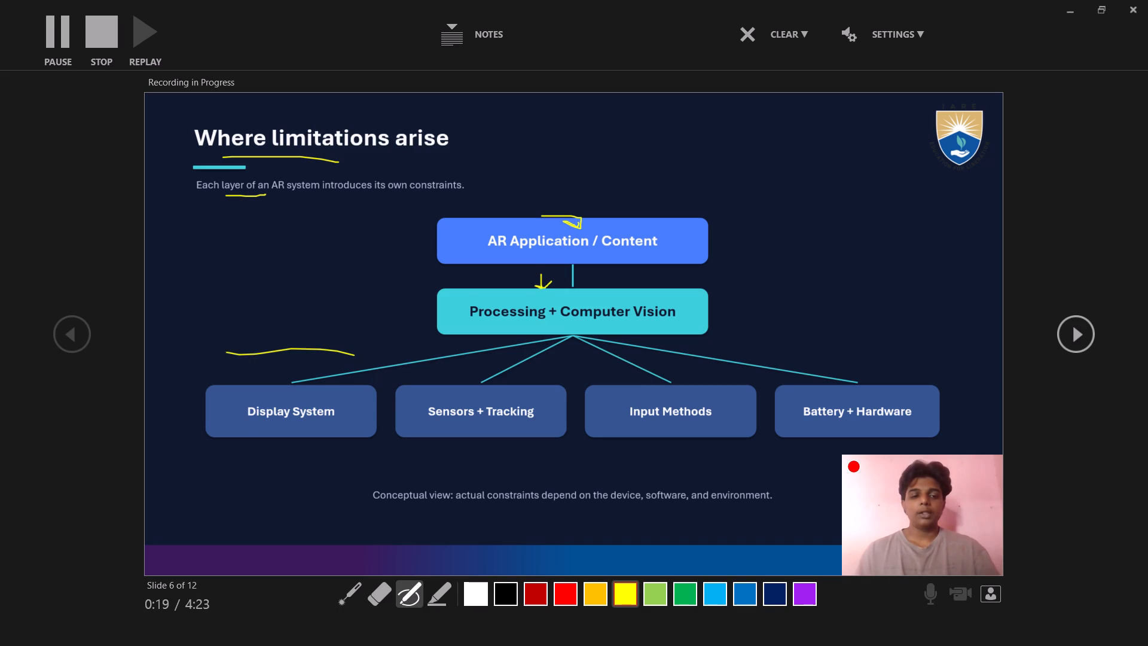
pyautogui.moveTo(221, 352); pyautogui.dragTo(773, 426)
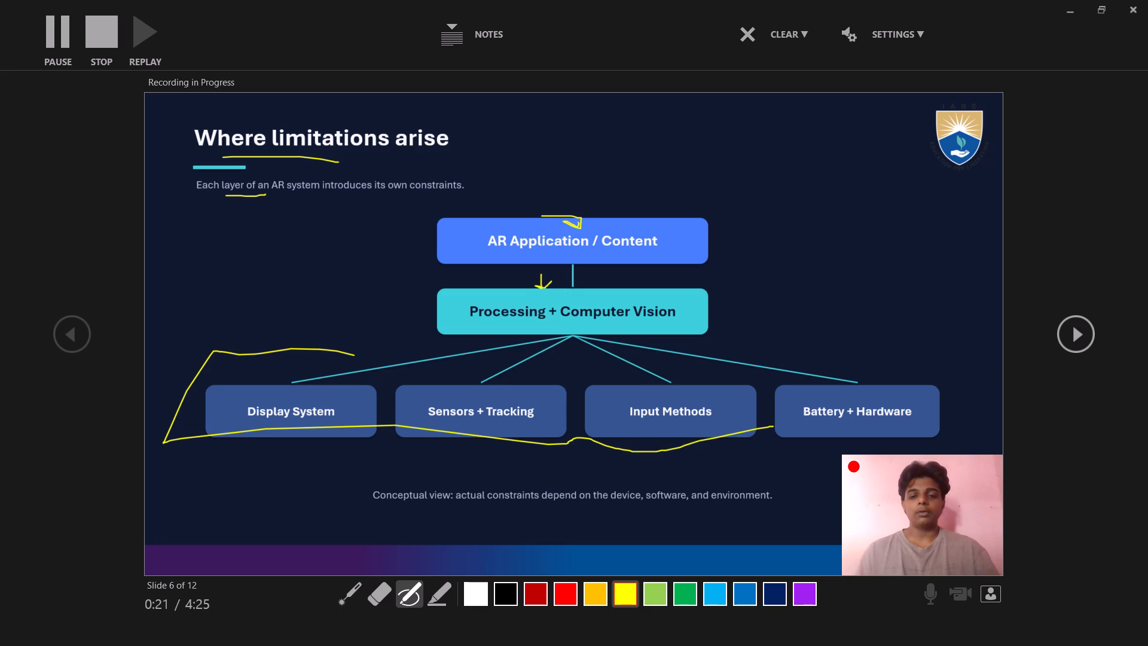
pyautogui.moveTo(347, 398); pyautogui.dragTo(396, 407)
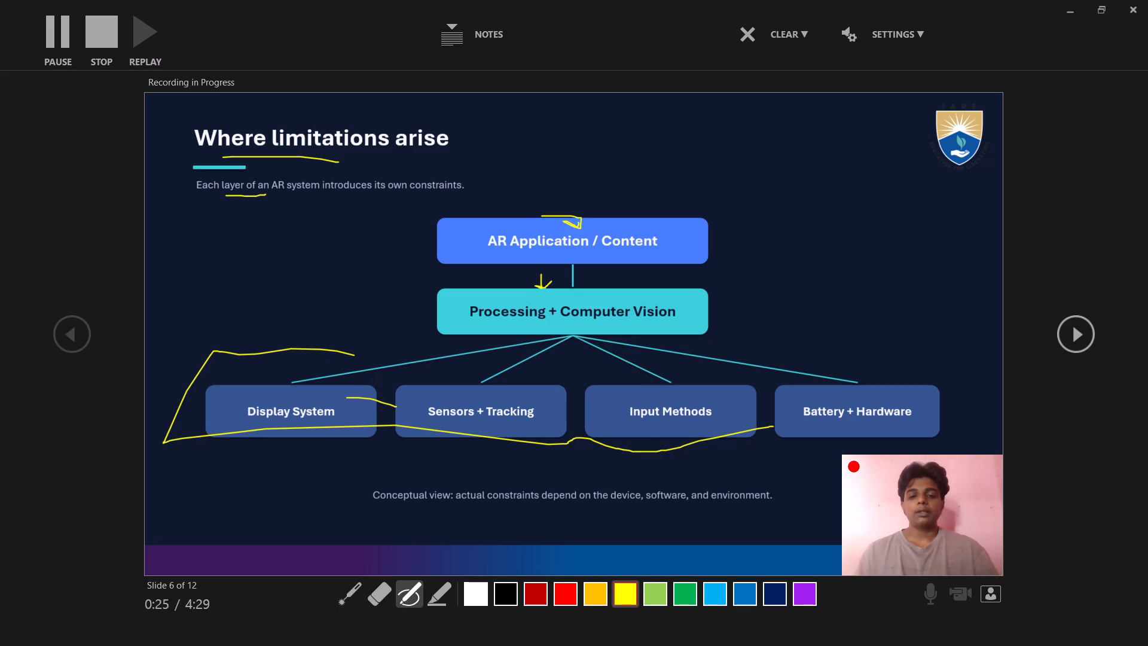
pyautogui.click(599, 400)
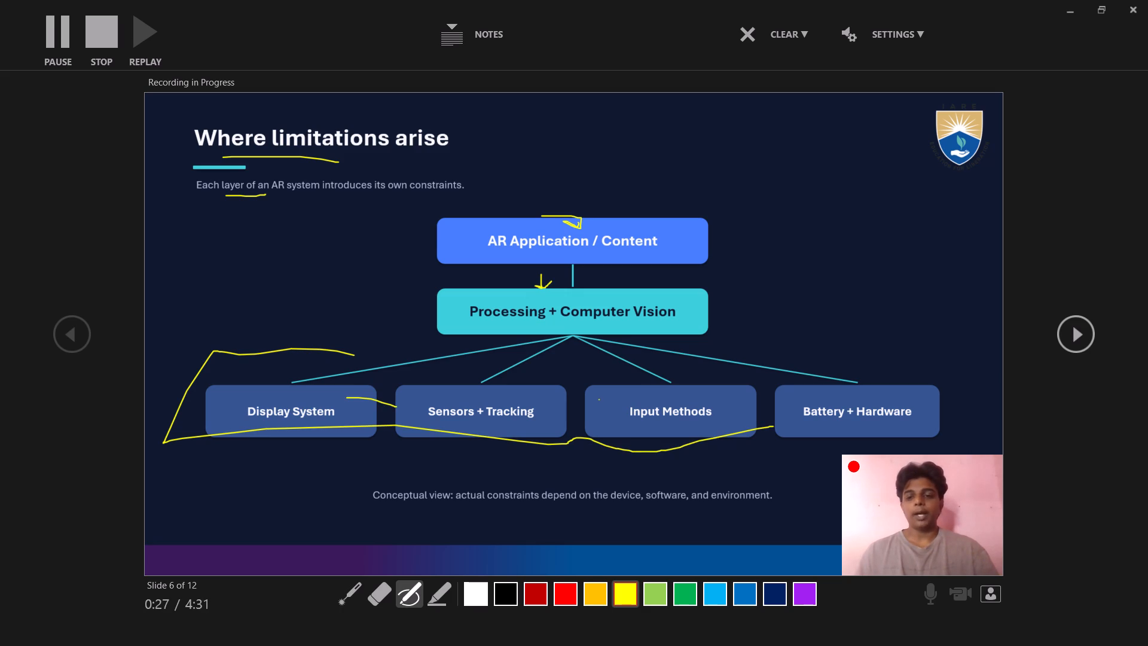
# Underline part of "Conceptual view" in the bottom note and the end of "limitations" in the heading in yellow.
pyautogui.click(393, 516)
pyautogui.moveTo(393, 516); pyautogui.dragTo(435, 513)
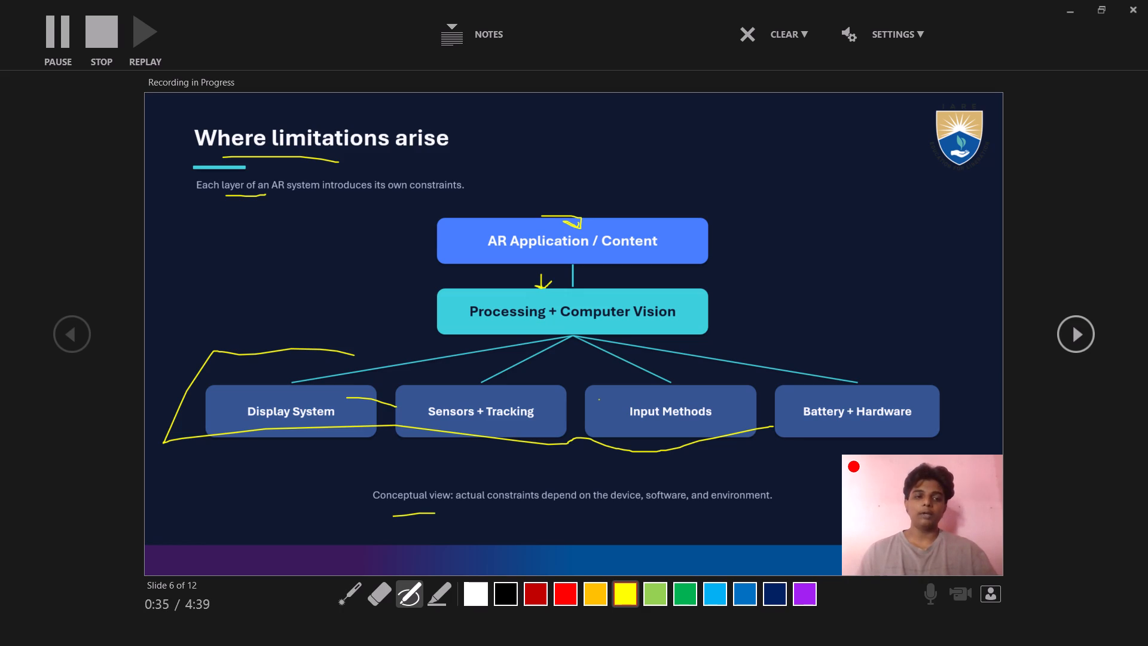
pyautogui.click(332, 158)
pyautogui.moveTo(332, 158); pyautogui.dragTo(373, 159)
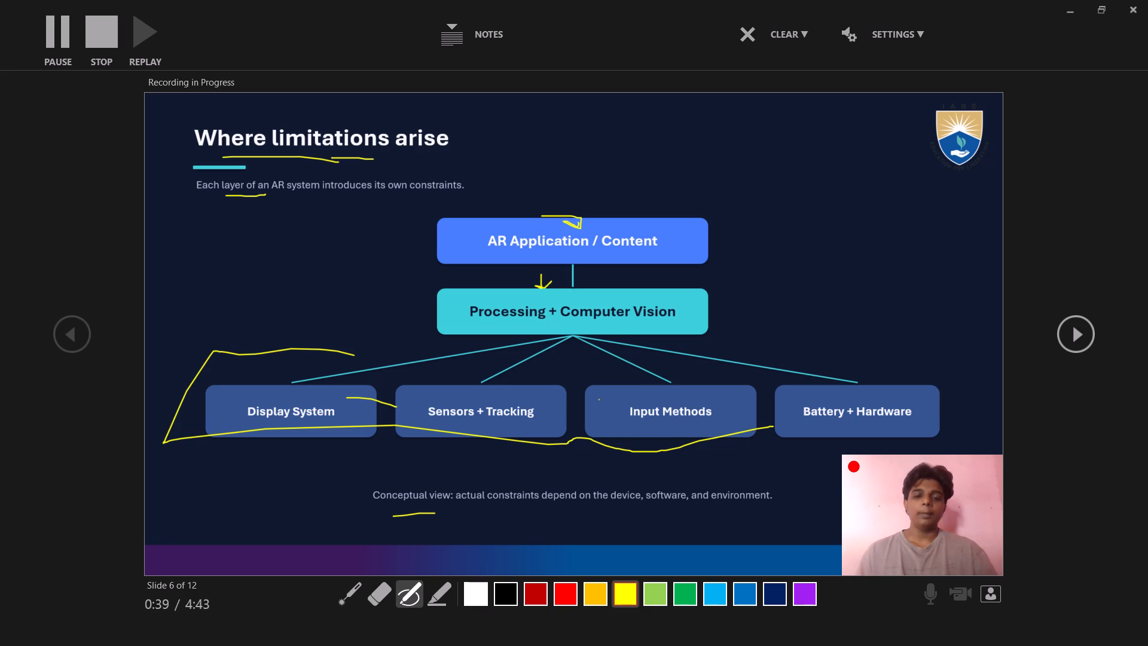
# Draw a yellow downward arrow into the AR Application / Content box and a short stroke on the Display System box.
pyautogui.moveTo(567, 200); pyautogui.dragTo(585, 229)
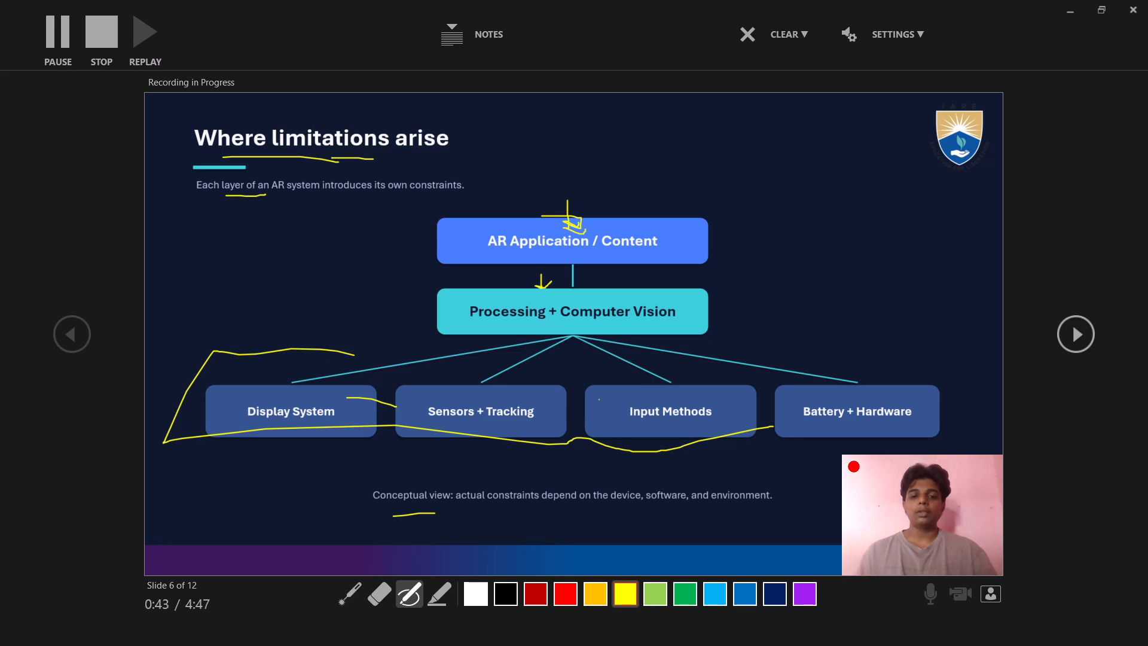
pyautogui.moveTo(336, 399); pyautogui.dragTo(358, 407)
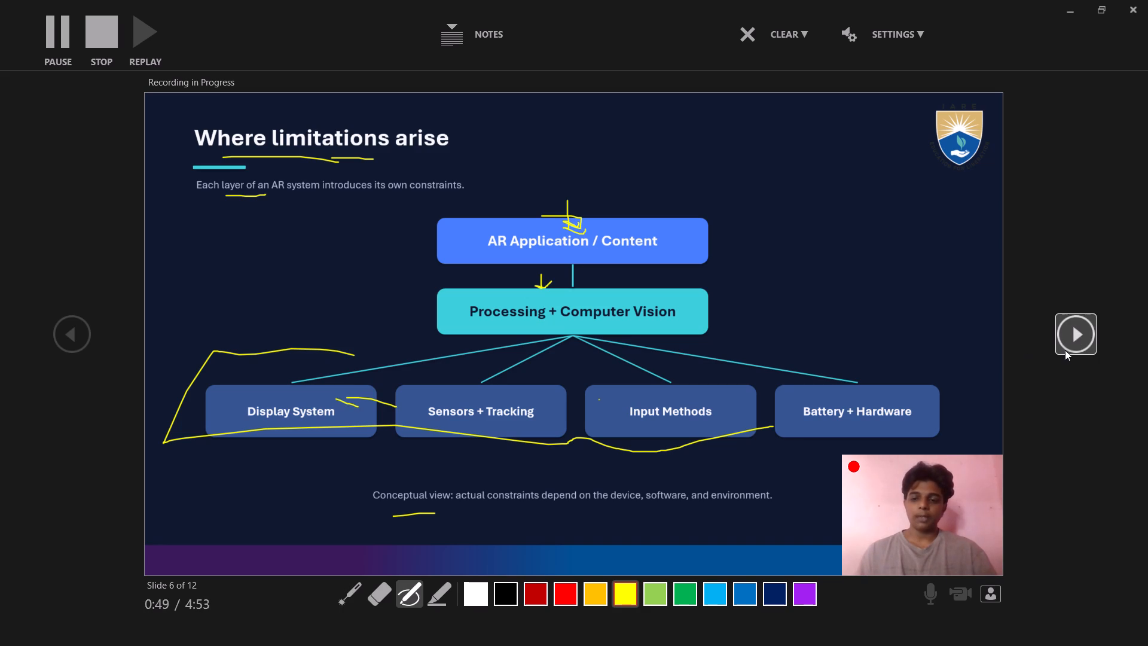
# Advance to slide 7, underline "affect" in the heading and "session" in the subtitle in yellow, and mark the number 1 box.
pyautogui.click(1068, 330)
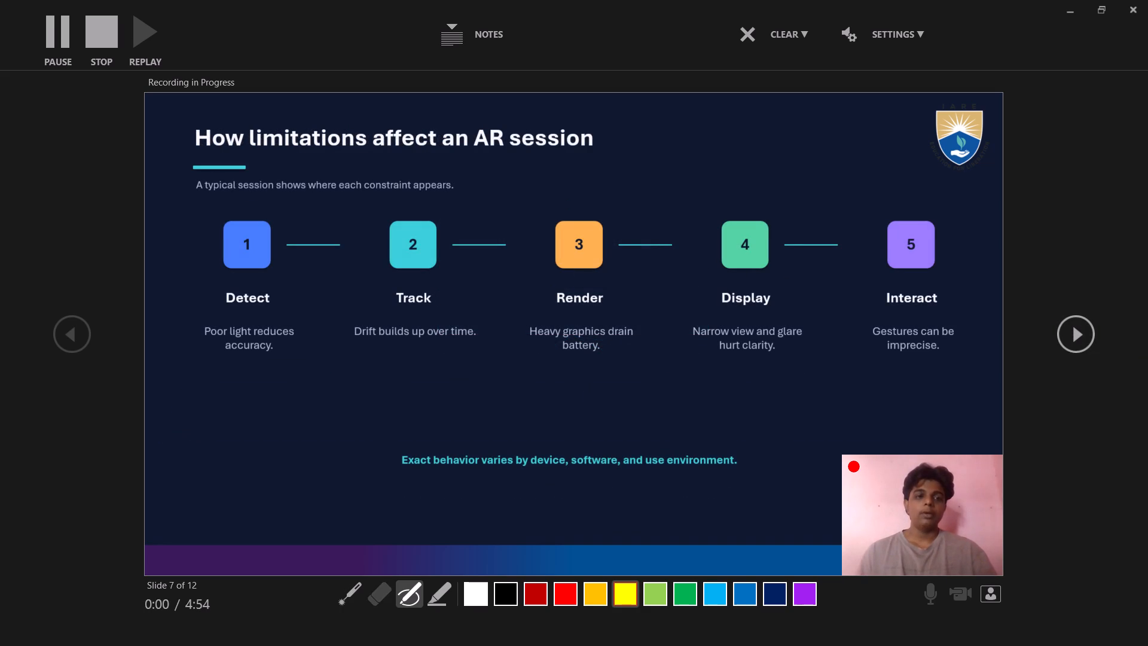
pyautogui.click(379, 153)
pyautogui.moveTo(379, 153); pyautogui.dragTo(397, 150)
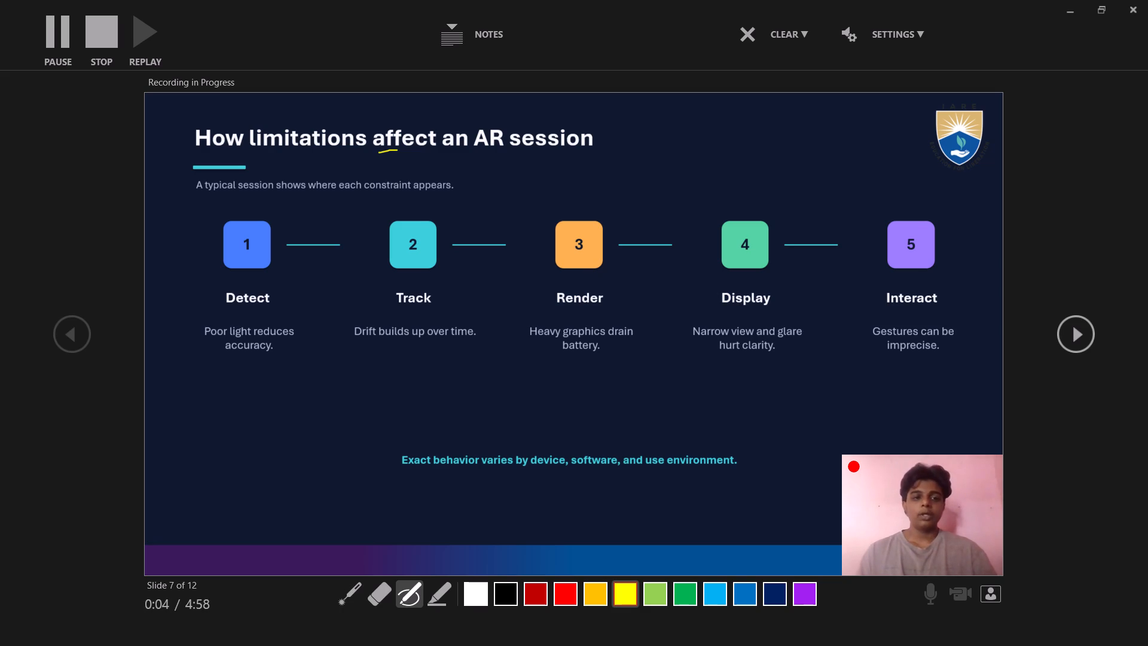
pyautogui.moveTo(245, 190); pyautogui.dragTo(267, 190)
pyautogui.click(224, 243)
pyautogui.moveTo(224, 243); pyautogui.dragTo(236, 240)
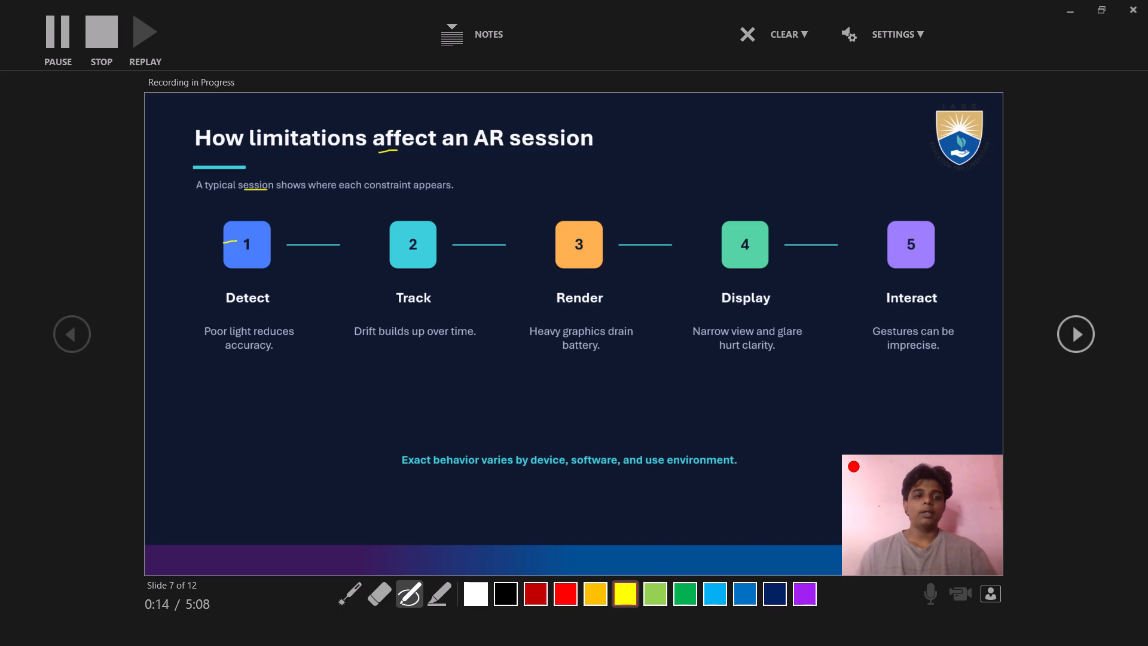
# Underline the start of "limitations" and "typical" in yellow, draw a curl beside "Detect", and add a stroke beneath "Poor light".
pyautogui.moveTo(239, 154); pyautogui.dragTo(262, 154)
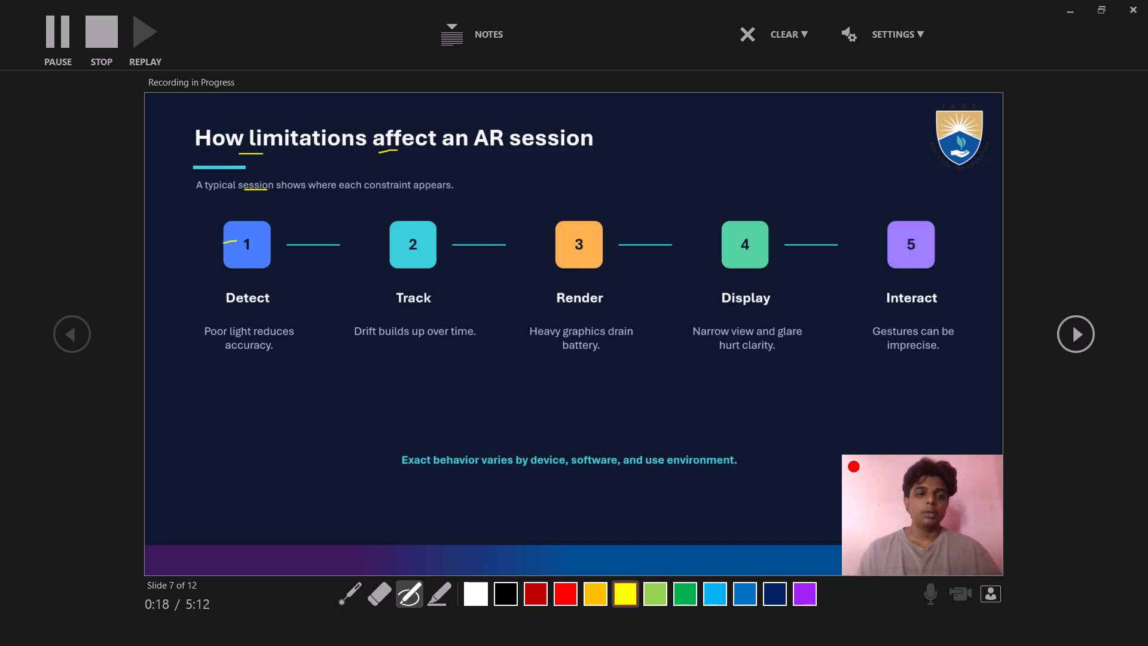
pyautogui.moveTo(220, 191); pyautogui.dragTo(245, 187)
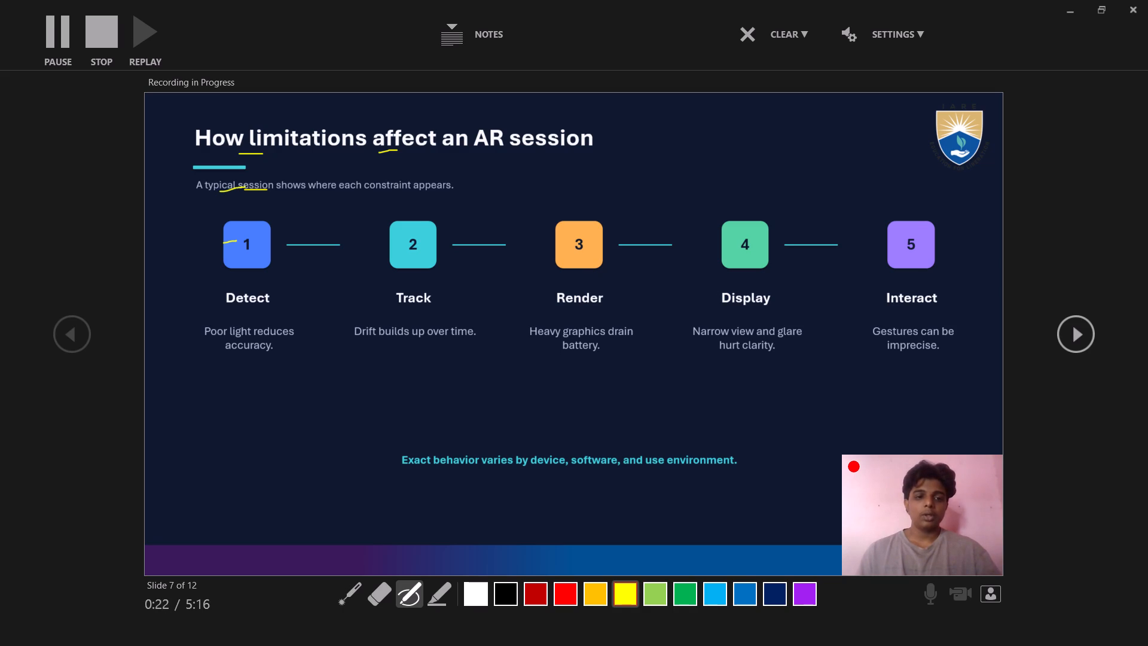
pyautogui.moveTo(209, 259); pyautogui.dragTo(217, 294)
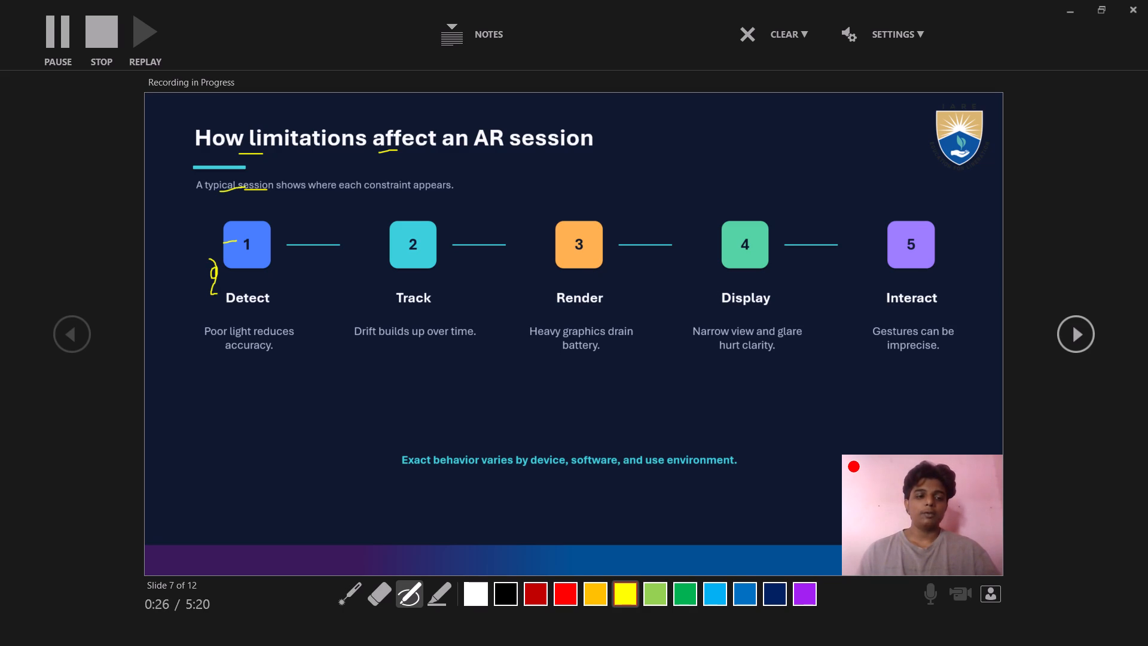
pyautogui.moveTo(215, 348); pyautogui.dragTo(231, 348)
# Underline "Track", "builds", "Render", "Display" and "Interact" in yellow, and bracket the "Narrow view and glare hurt clarity" text.
pyautogui.moveTo(392, 316); pyautogui.dragTo(423, 316)
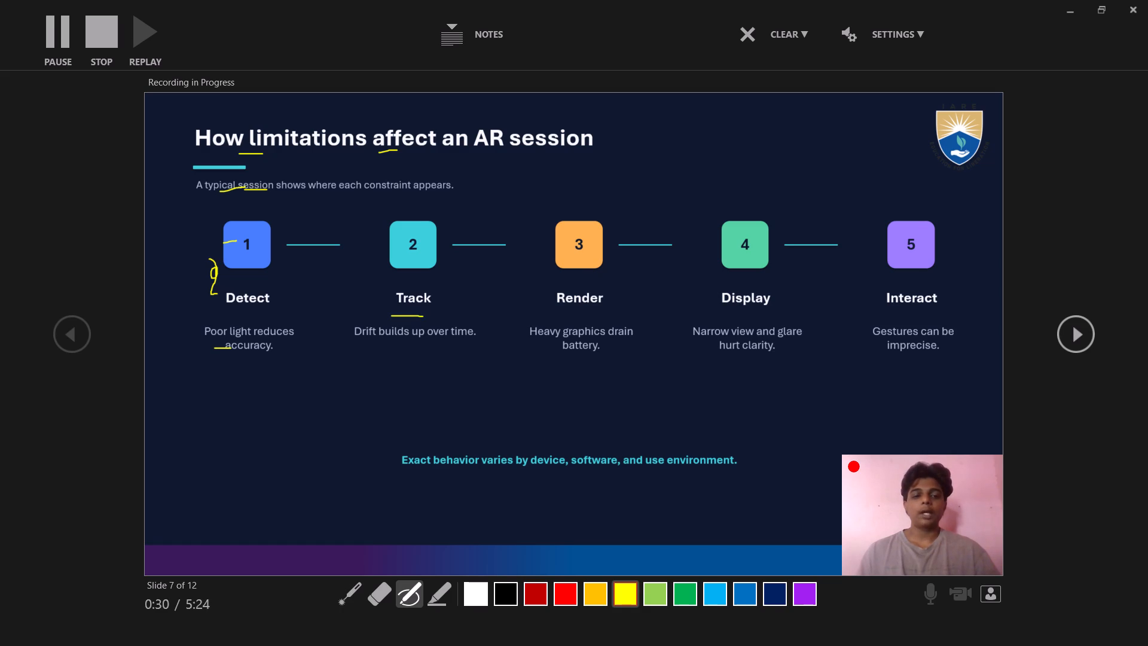
pyautogui.moveTo(383, 345); pyautogui.dragTo(399, 346)
pyautogui.moveTo(561, 311); pyautogui.dragTo(589, 315)
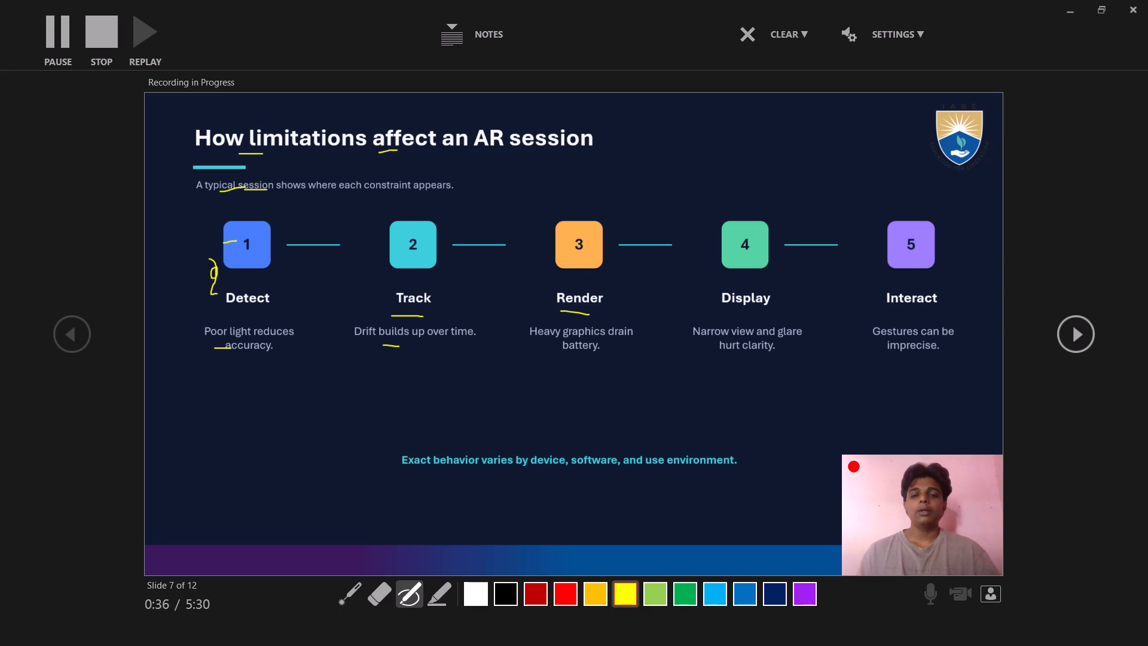
pyautogui.moveTo(738, 310); pyautogui.dragTo(749, 310)
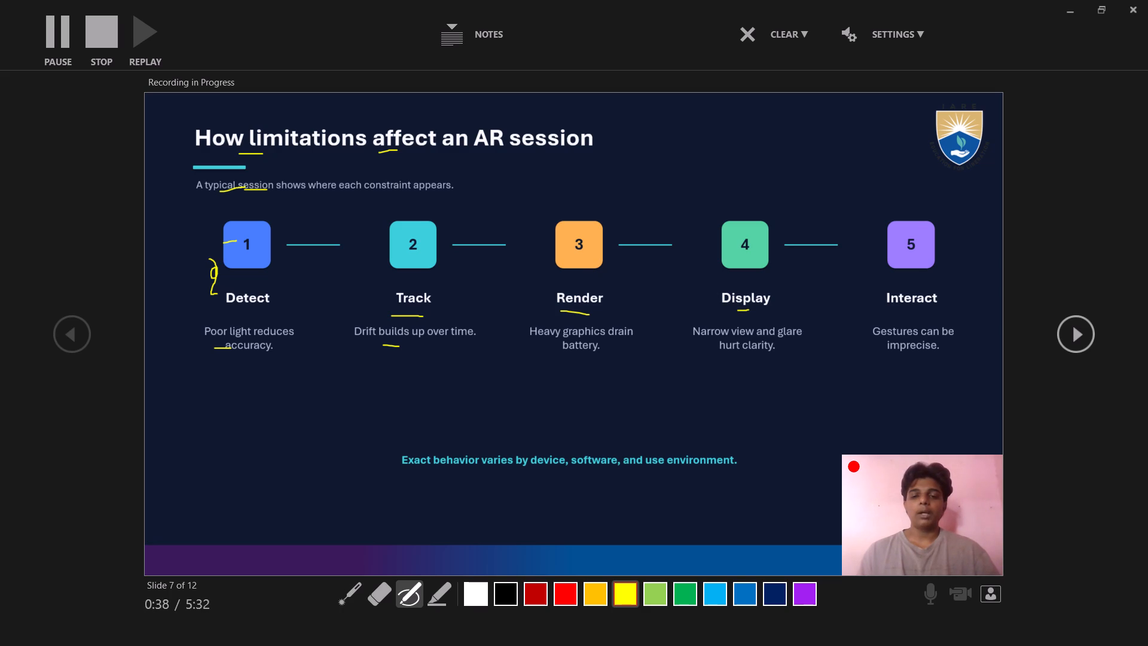
pyautogui.moveTo(691, 326); pyautogui.dragTo(793, 355)
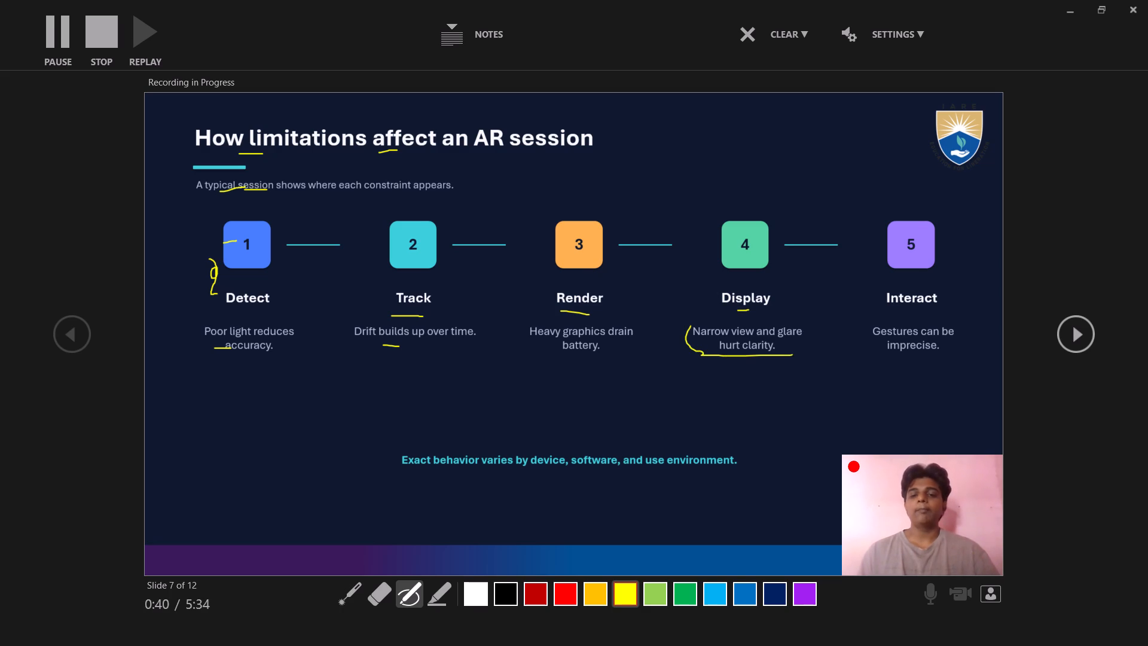
pyautogui.moveTo(793, 355); pyautogui.dragTo(801, 343)
pyautogui.moveTo(909, 315); pyautogui.dragTo(922, 313)
# Add yellow strokes through "Exact" in the bottom note, above "where" and below "shows" in the subtitle, and beneath the end of "Detect".
pyautogui.moveTo(389, 464); pyautogui.dragTo(433, 462)
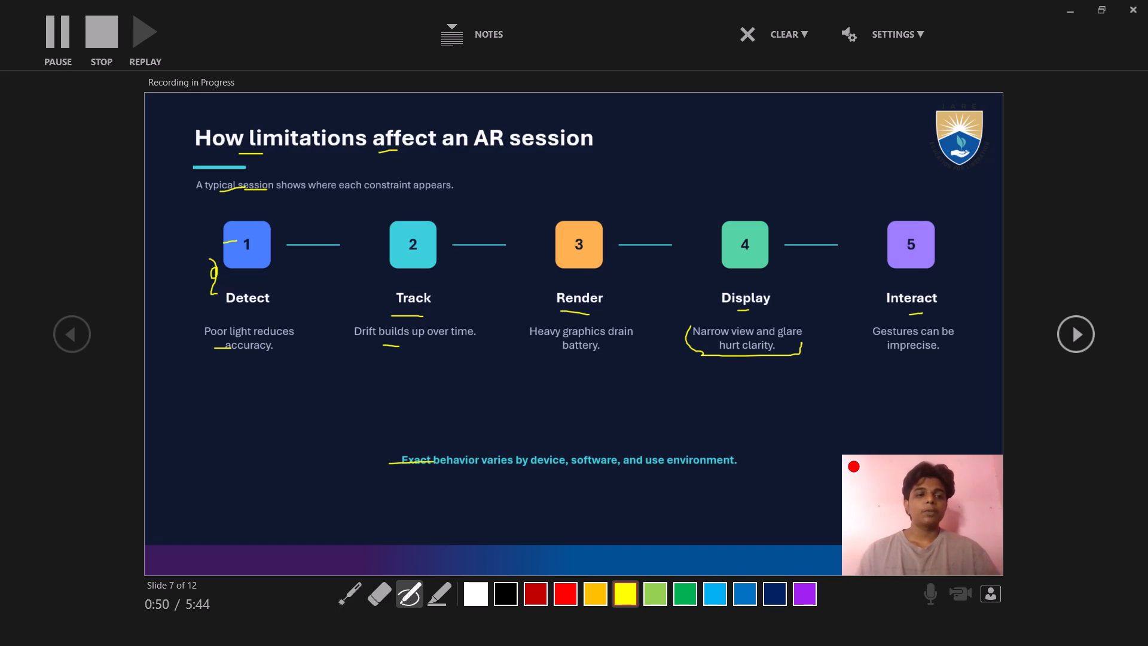
pyautogui.moveTo(303, 172); pyautogui.dragTo(327, 169)
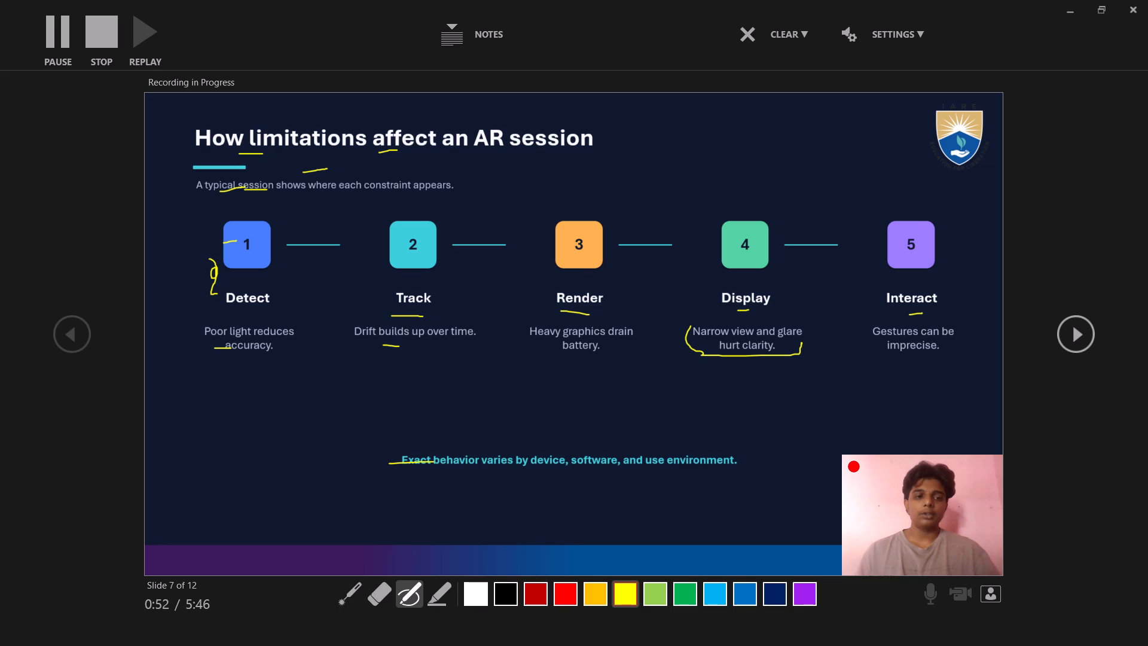
pyautogui.moveTo(271, 194); pyautogui.dragTo(289, 194)
pyautogui.moveTo(262, 307); pyautogui.dragTo(293, 308)
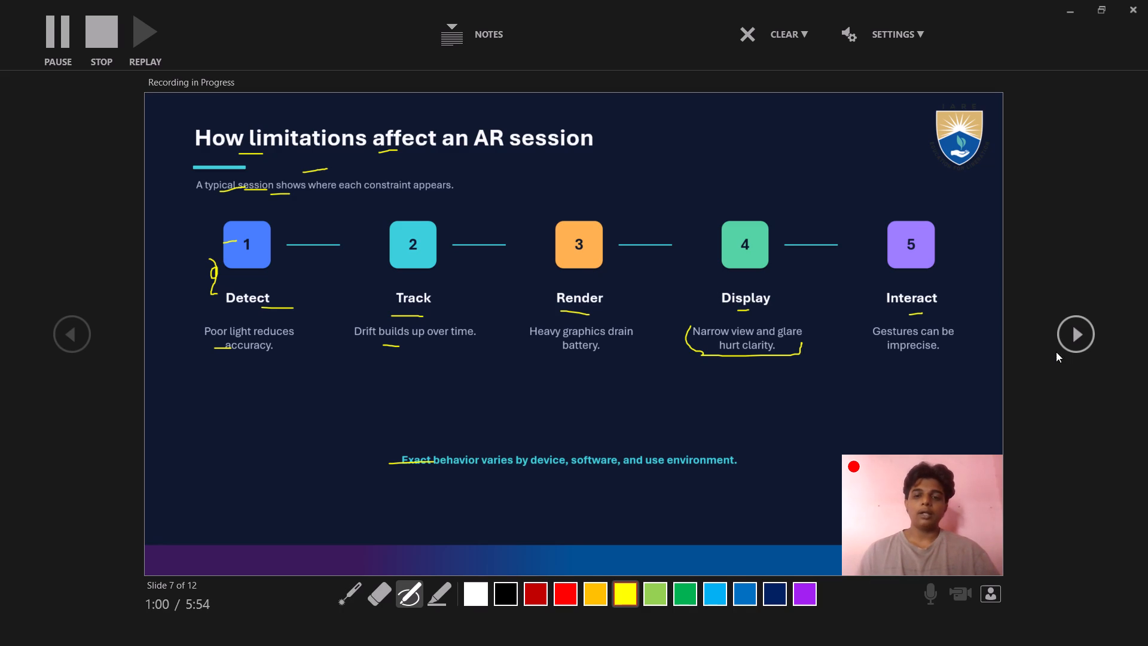
# Advance to slide 8 and underline "and" in the heading and "cost" in the subtitle in yellow.
pyautogui.click(1066, 328)
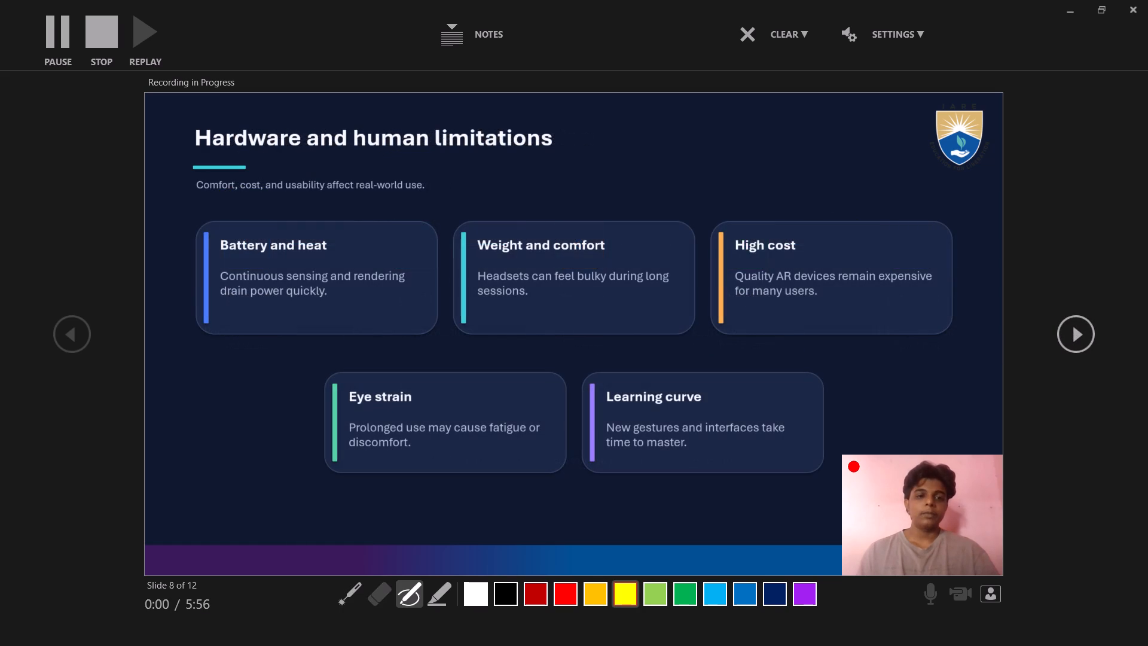
pyautogui.moveTo(307, 157); pyautogui.dragTo(358, 158)
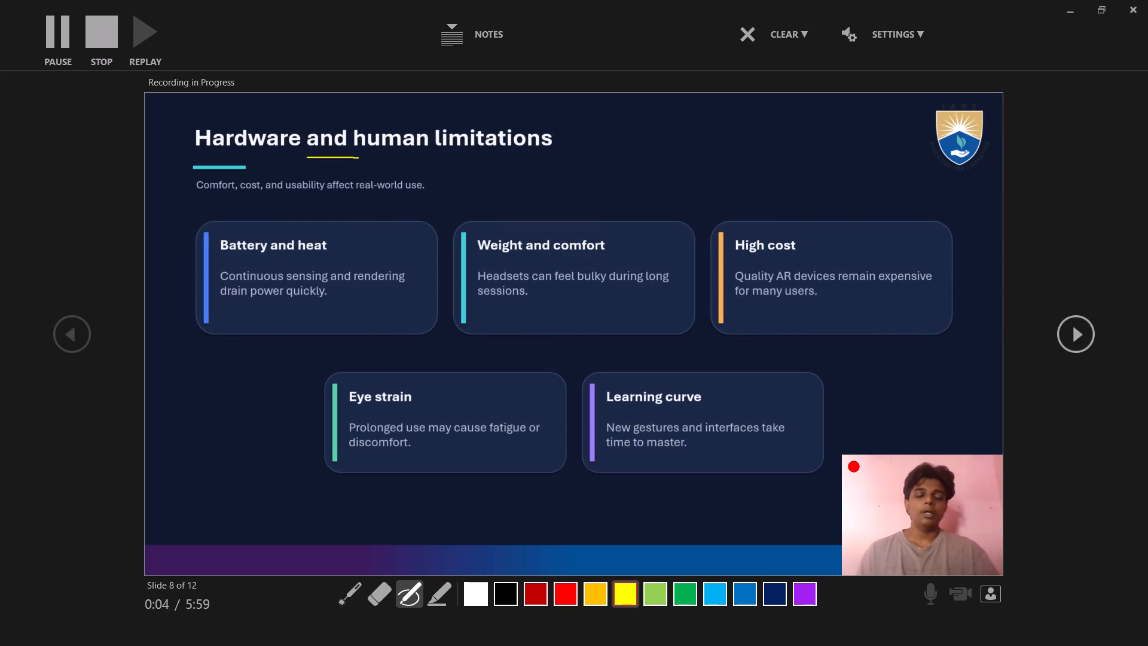
pyautogui.moveTo(237, 199); pyautogui.dragTo(245, 199)
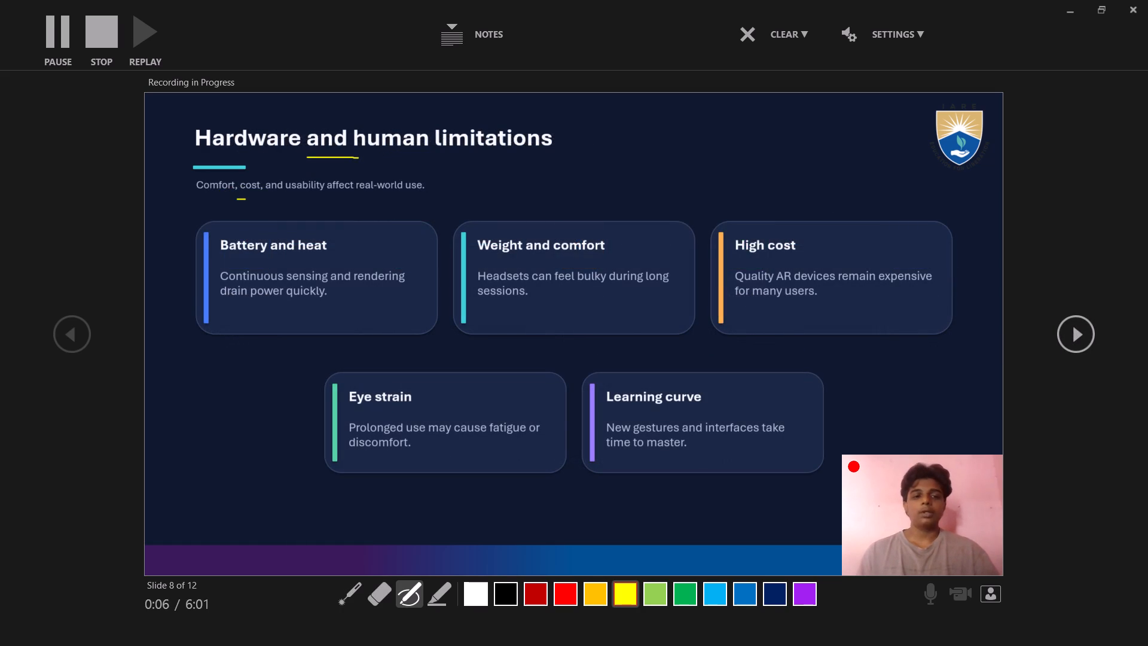
pyautogui.moveTo(245, 199); pyautogui.dragTo(259, 198)
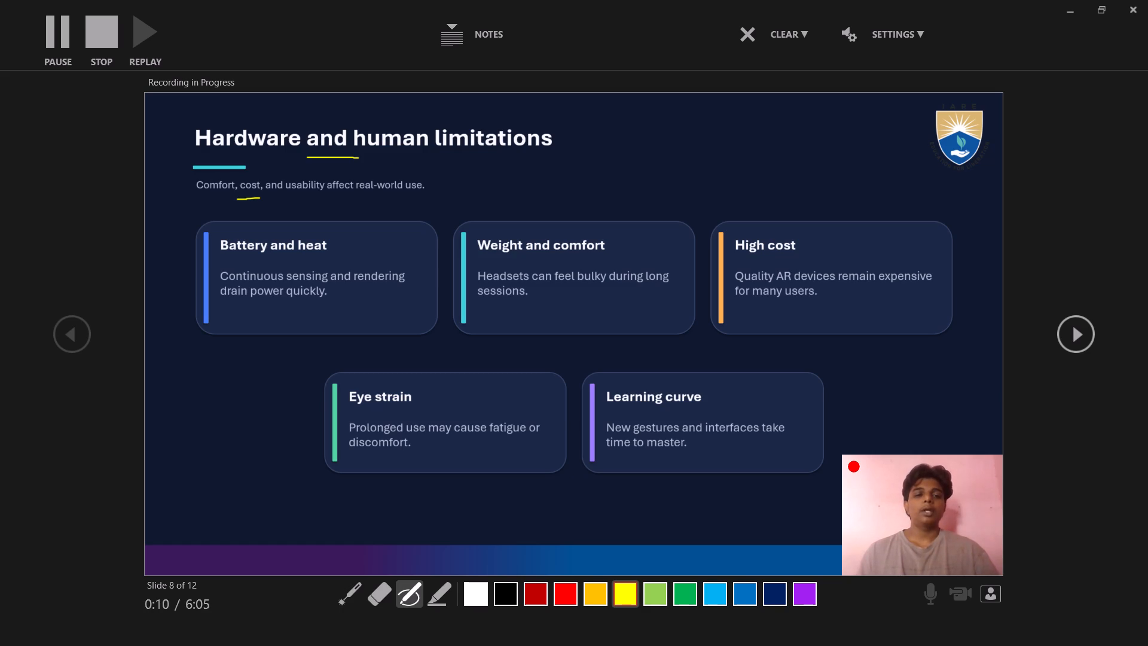
# Draw yellow strokes at the Battery and heat card's upper-left corner, across the lower part of "Weight", and beneath "Continuous".
pyautogui.moveTo(201, 219); pyautogui.dragTo(194, 226)
pyautogui.moveTo(194, 226); pyautogui.dragTo(191, 232)
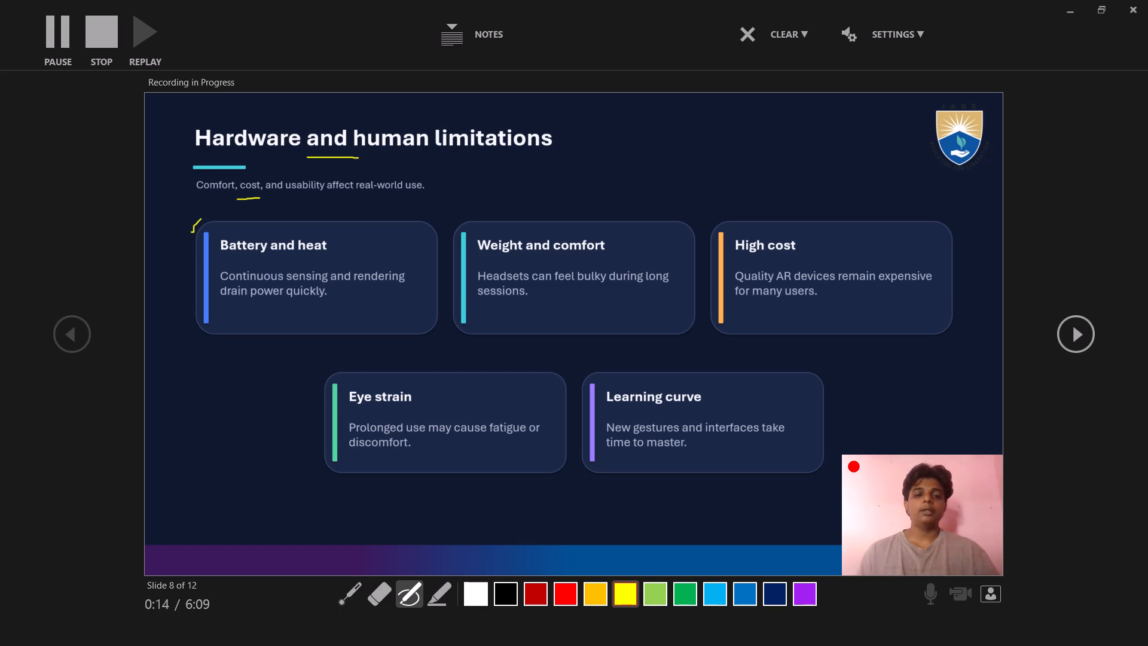
pyautogui.moveTo(490, 249); pyautogui.dragTo(512, 249)
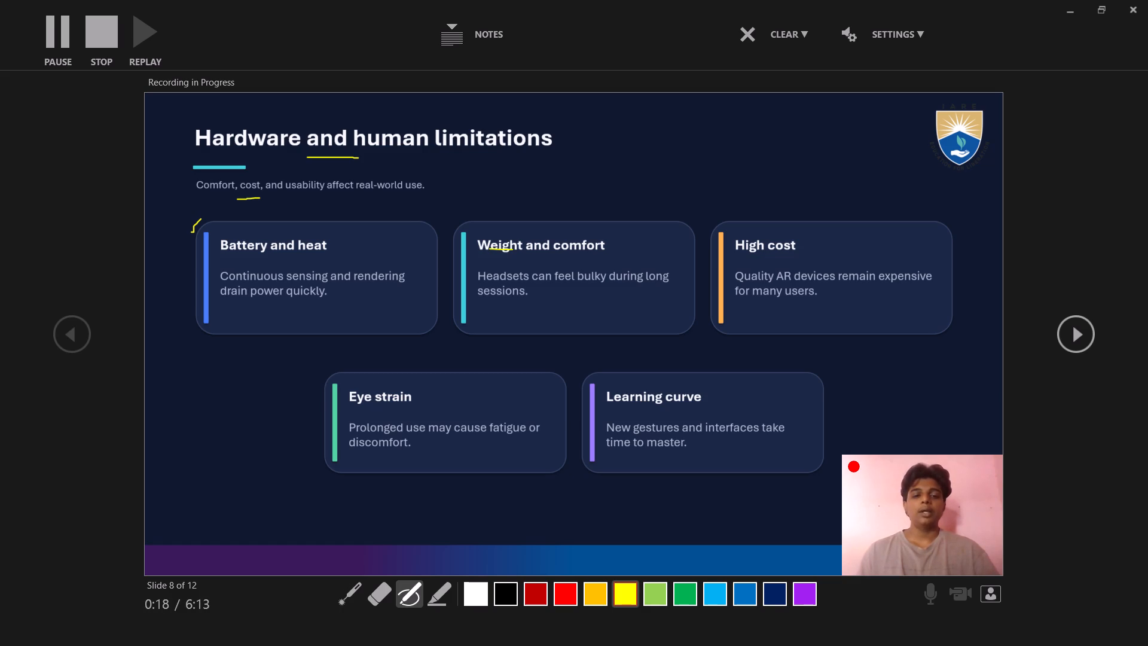
pyautogui.click(243, 278)
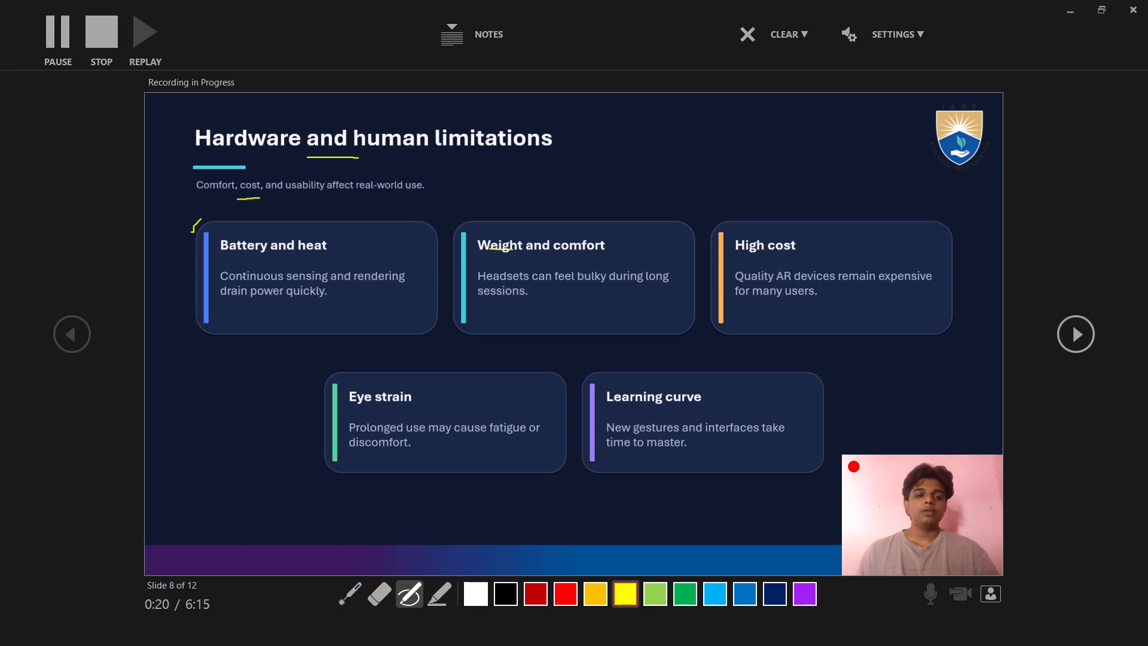
pyautogui.moveTo(237, 284); pyautogui.dragTo(253, 283)
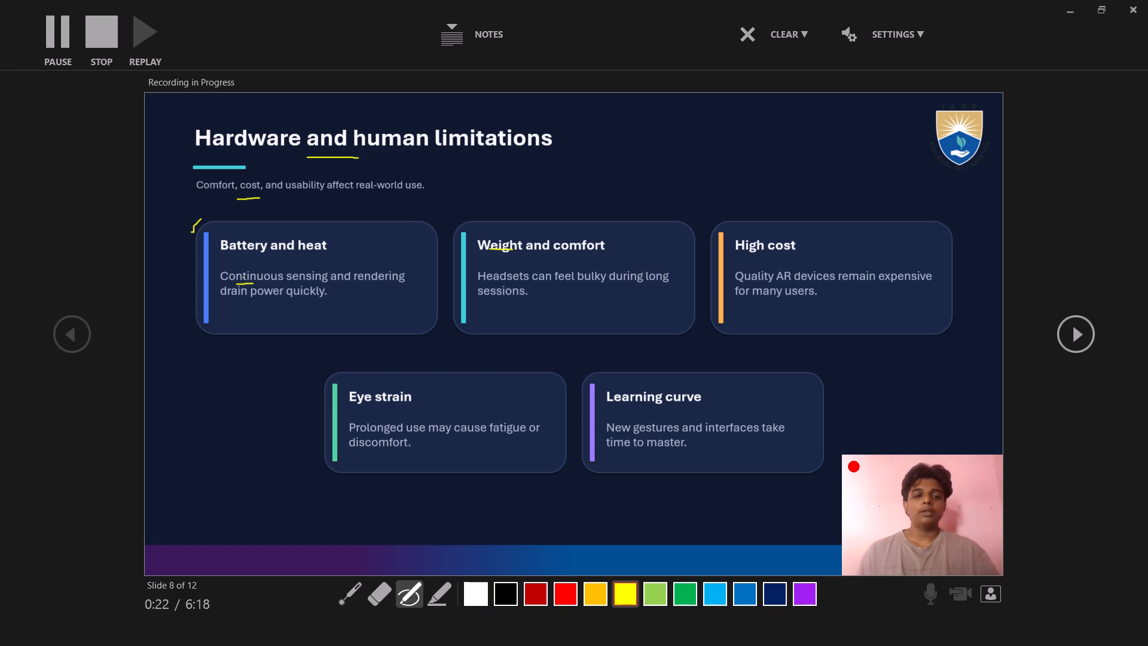
pyautogui.moveTo(253, 283); pyautogui.dragTo(254, 283)
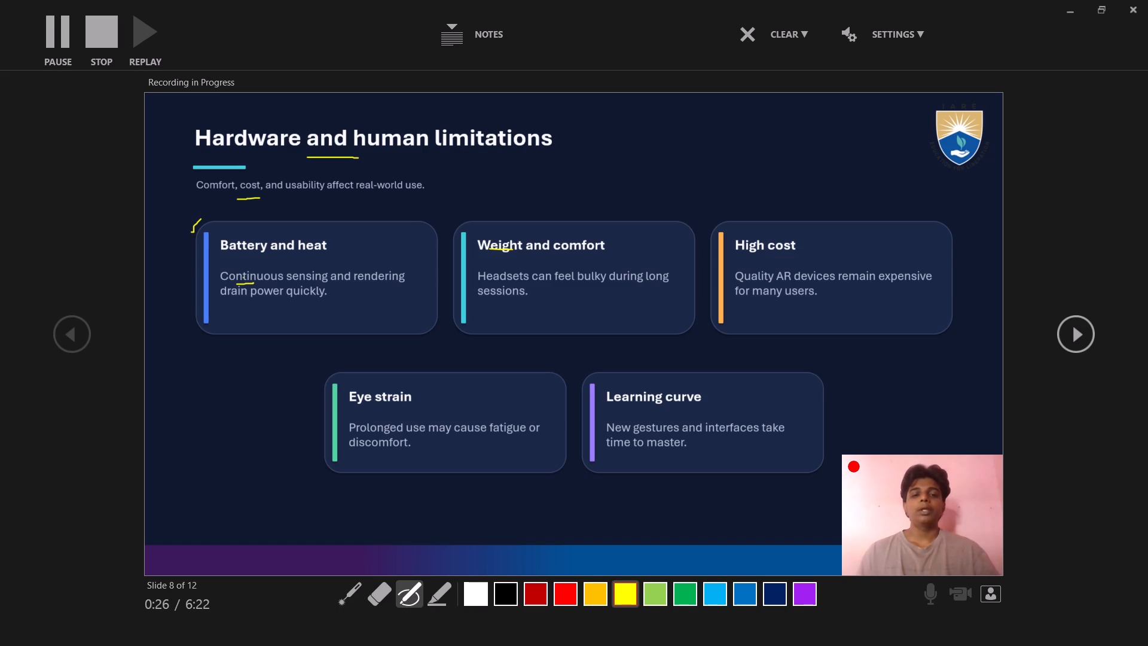
# Add yellow underlines from "Weight" to "and" in the card title, beneath "can feel", and at the end of "Eye strain".
pyautogui.moveTo(499, 252); pyautogui.dragTo(537, 256)
pyautogui.moveTo(542, 287); pyautogui.dragTo(545, 287)
pyautogui.moveTo(545, 287); pyautogui.dragTo(560, 290)
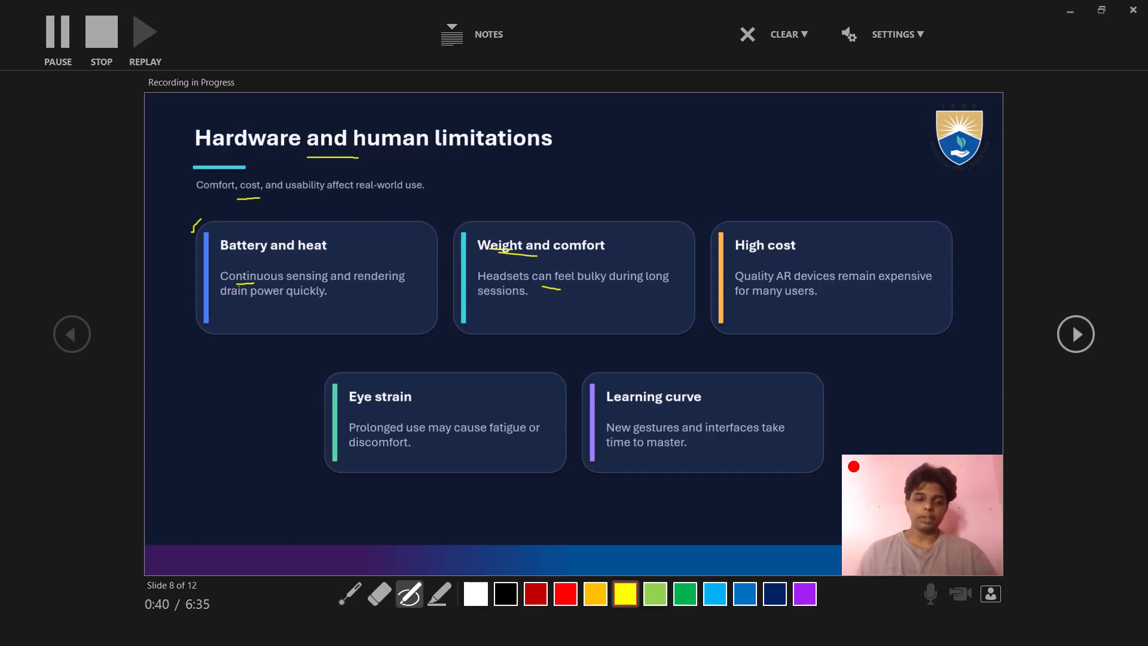
pyautogui.moveTo(408, 403); pyautogui.dragTo(425, 404)
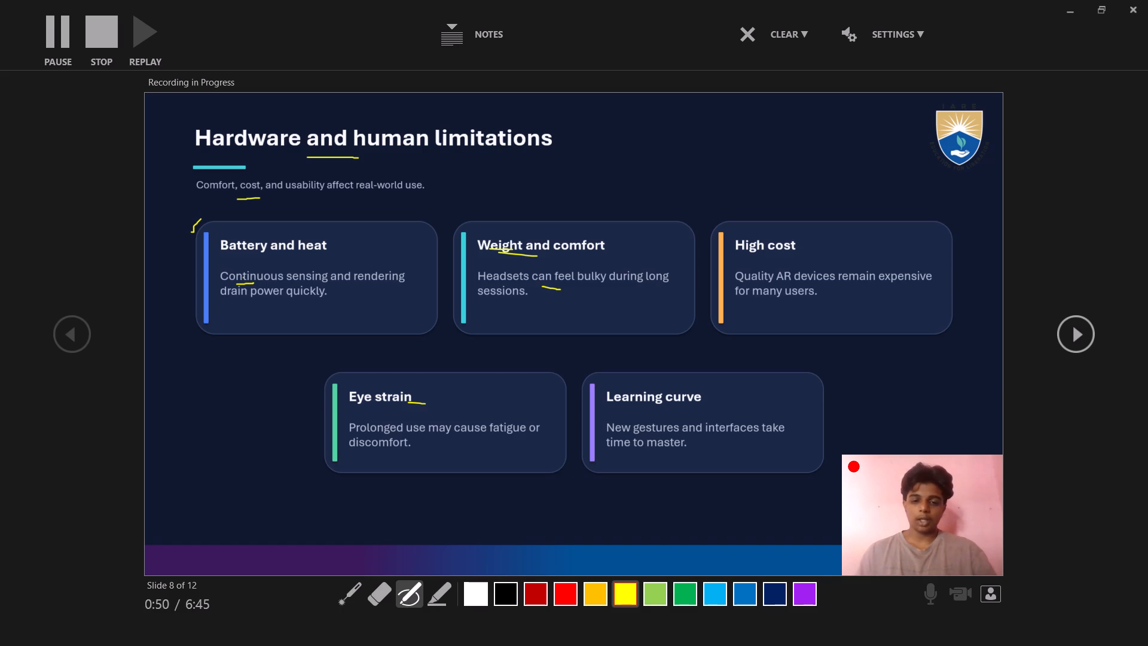
# Advance to slide 9 and underline "and" in the heading, "and acceptance" in the subtitle, and the "Privacy" card title in yellow.
pyautogui.click(1083, 341)
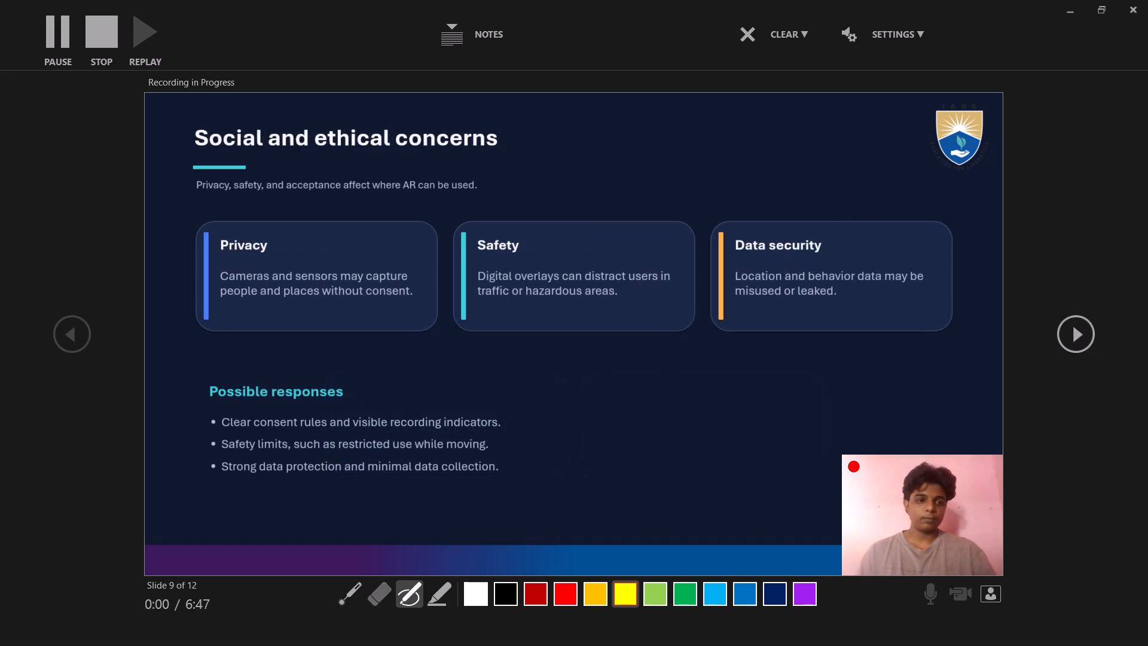
pyautogui.moveTo(268, 169); pyautogui.dragTo(295, 167)
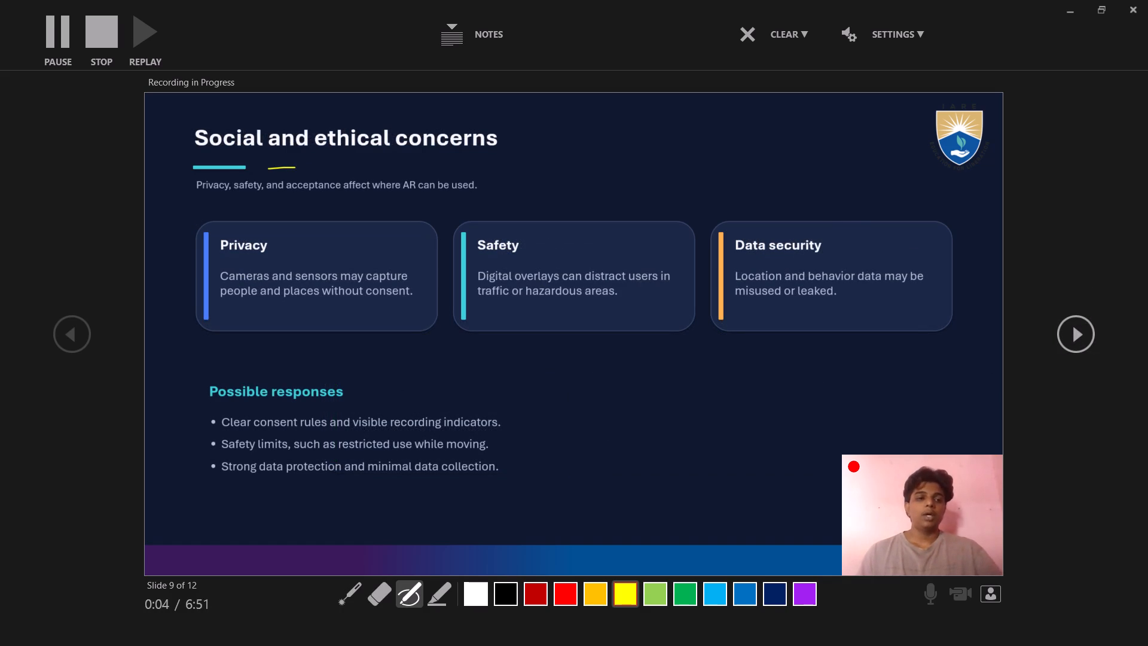
pyautogui.moveTo(262, 199); pyautogui.dragTo(302, 206)
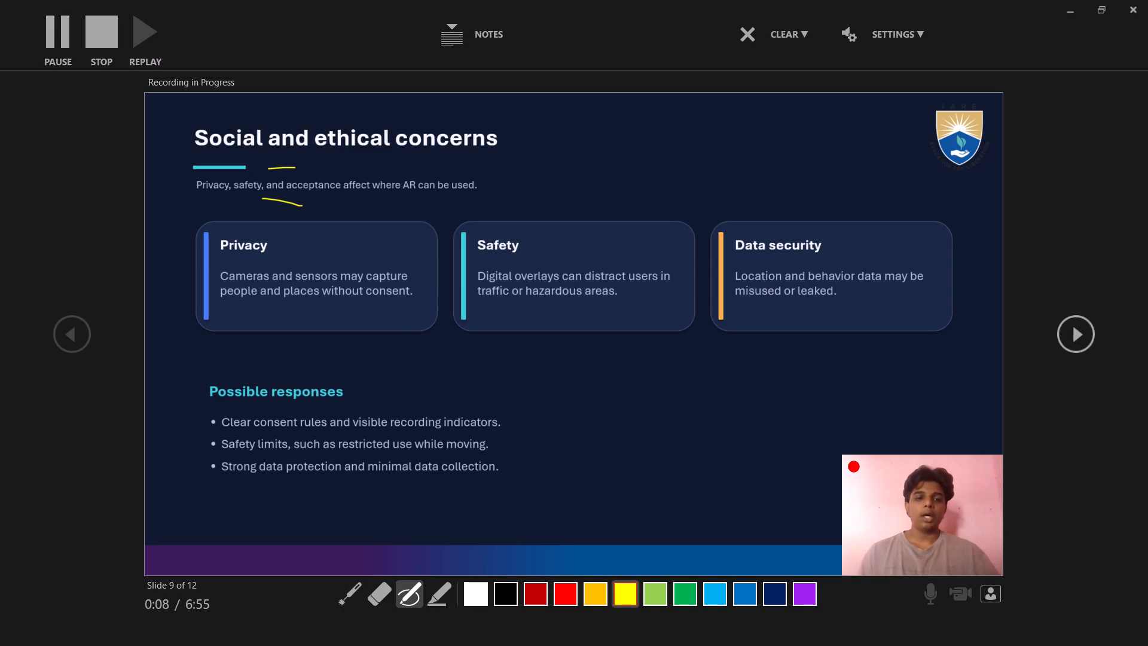
pyautogui.moveTo(228, 258); pyautogui.dragTo(242, 258)
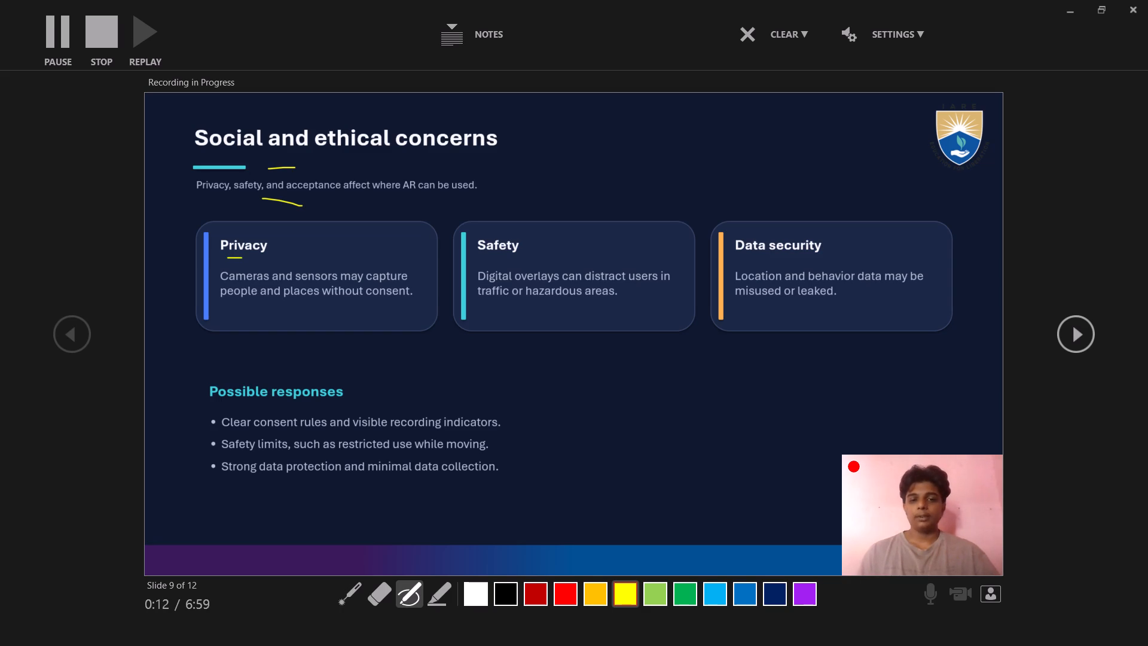
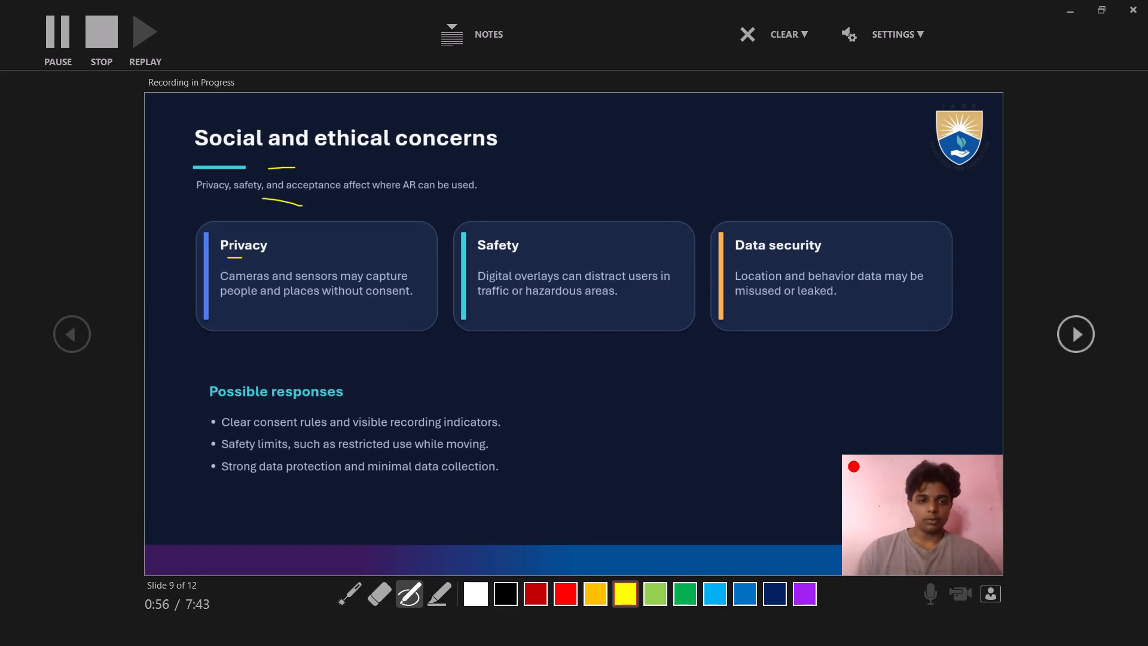
# Draw yellow strokes beneath the full heading, down the Privacy card's left edge, and from there beneath the cards to "leaked".
pyautogui.moveTo(518, 179); pyautogui.dragTo(205, 162)
pyautogui.moveTo(196, 231); pyautogui.dragTo(182, 319)
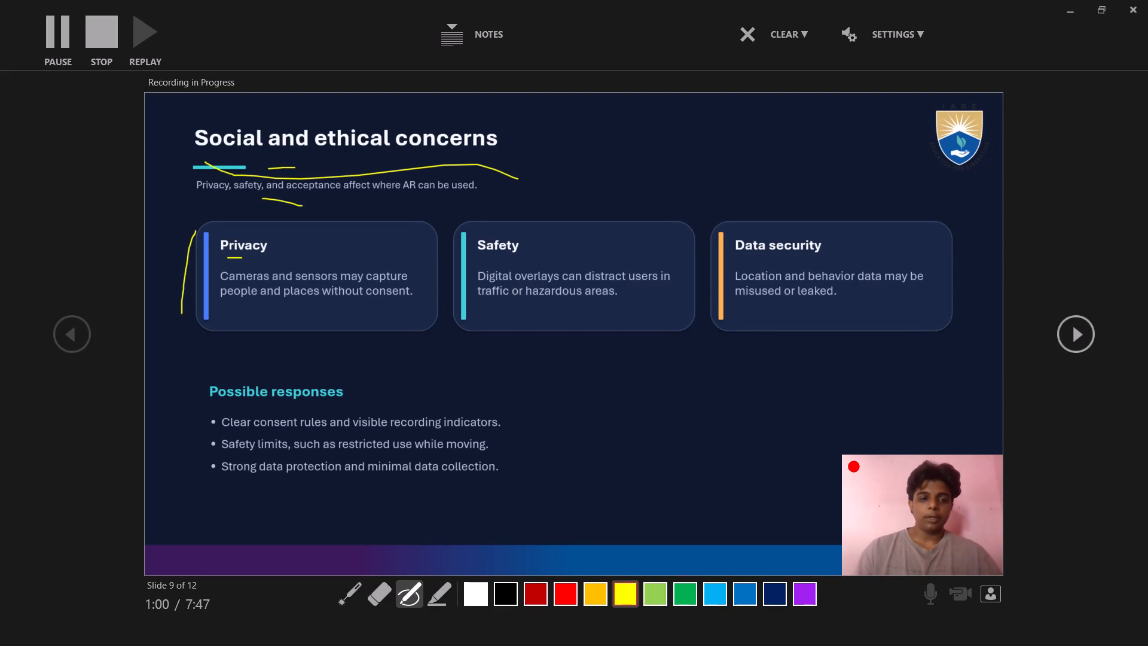
pyautogui.moveTo(182, 319); pyautogui.dragTo(854, 303)
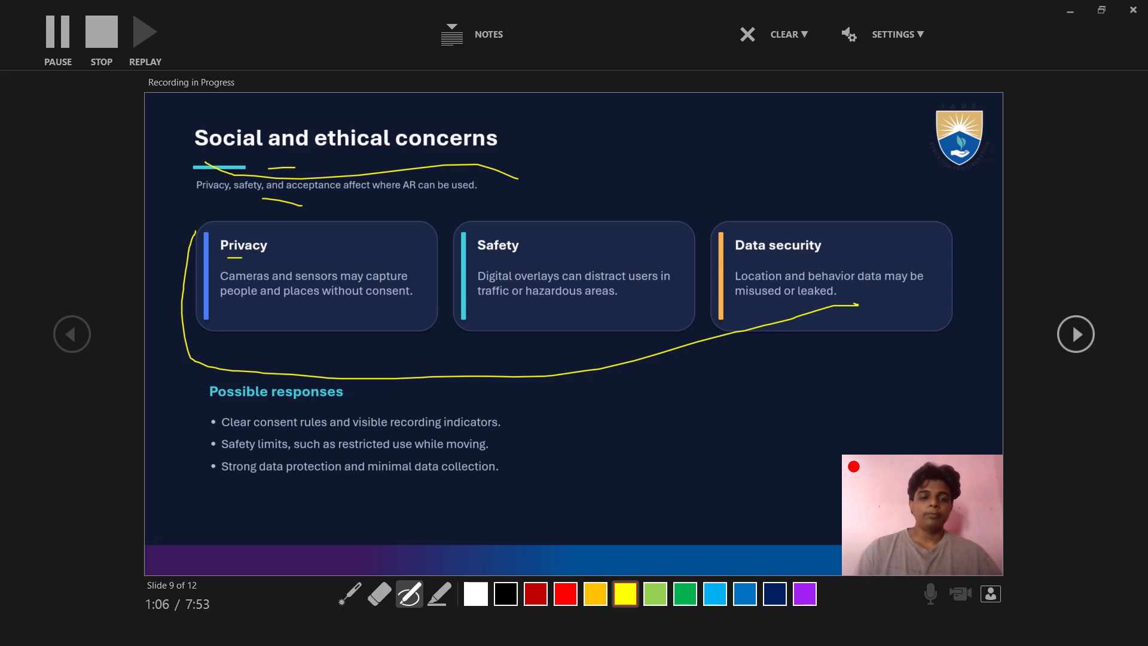
# Draw a yellow brace left of the Possible responses section, extending it across "Strong" and up to "Safety".
pyautogui.moveTo(186, 385); pyautogui.dragTo(215, 484)
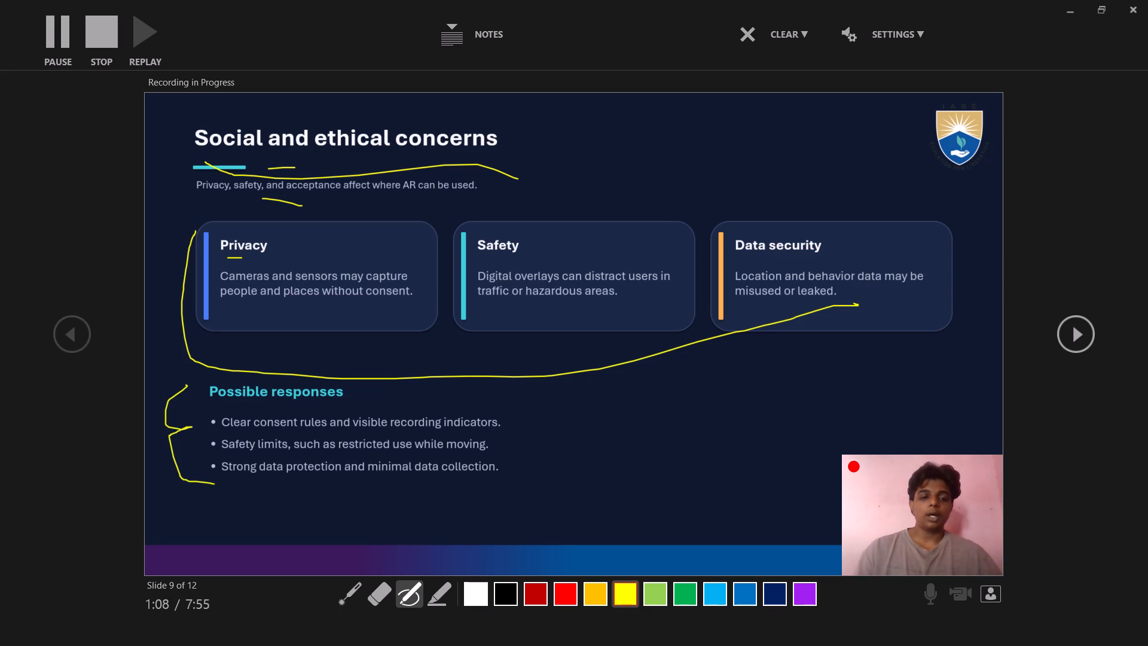
pyautogui.moveTo(215, 484); pyautogui.dragTo(214, 480)
pyautogui.moveTo(214, 480); pyautogui.dragTo(243, 456)
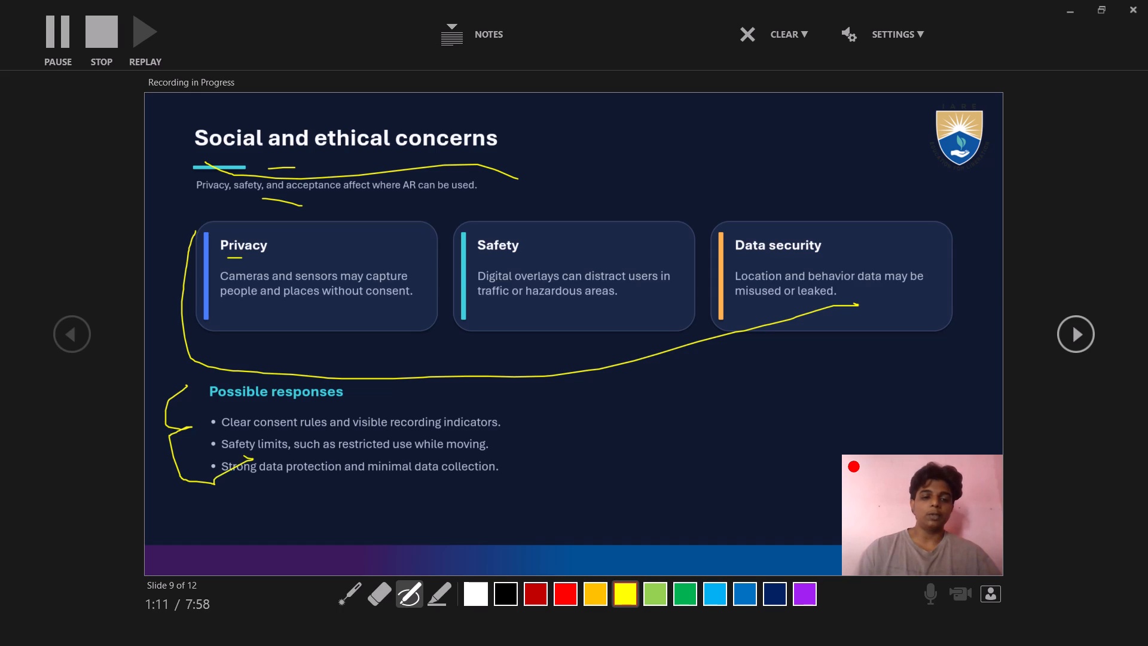
pyautogui.moveTo(243, 456); pyautogui.dragTo(234, 447)
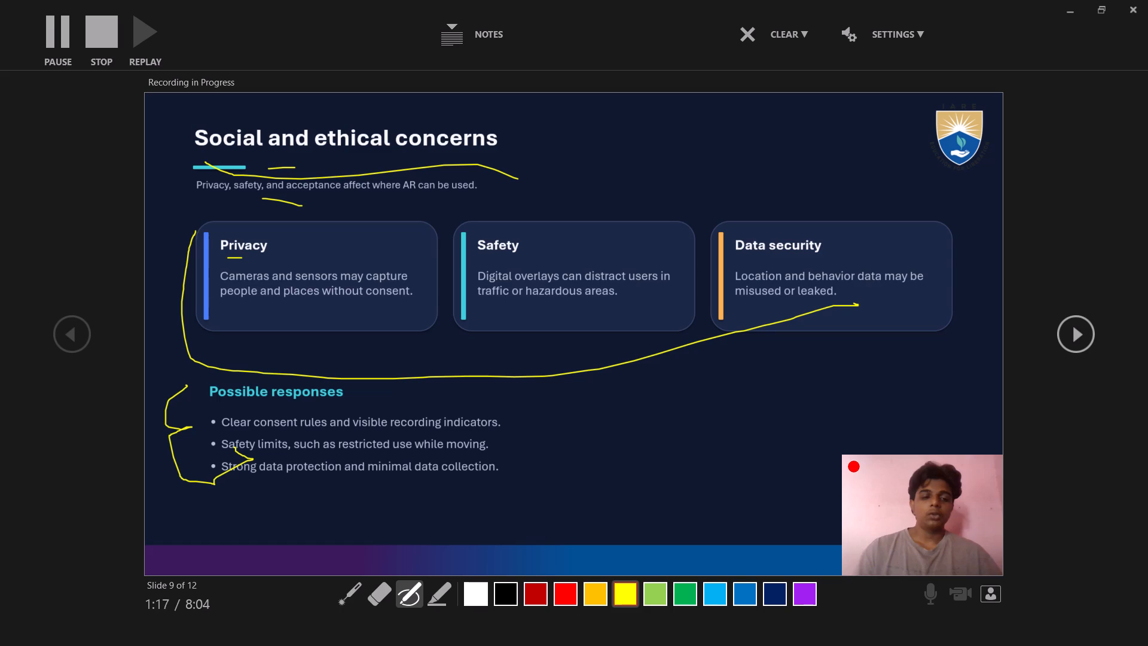
pyautogui.moveTo(234, 447); pyautogui.dragTo(233, 449)
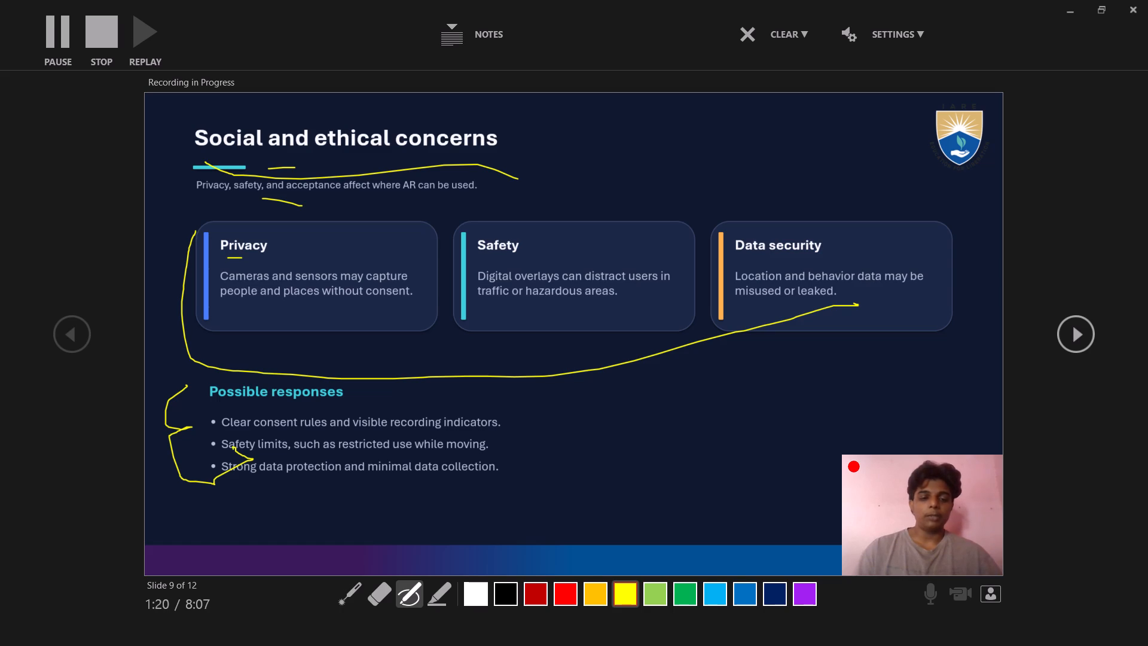
# Advance to slide 10 and draw a yellow curve beneath the heading, looping back through "not remove" in the subtitle.
pyautogui.click(1083, 323)
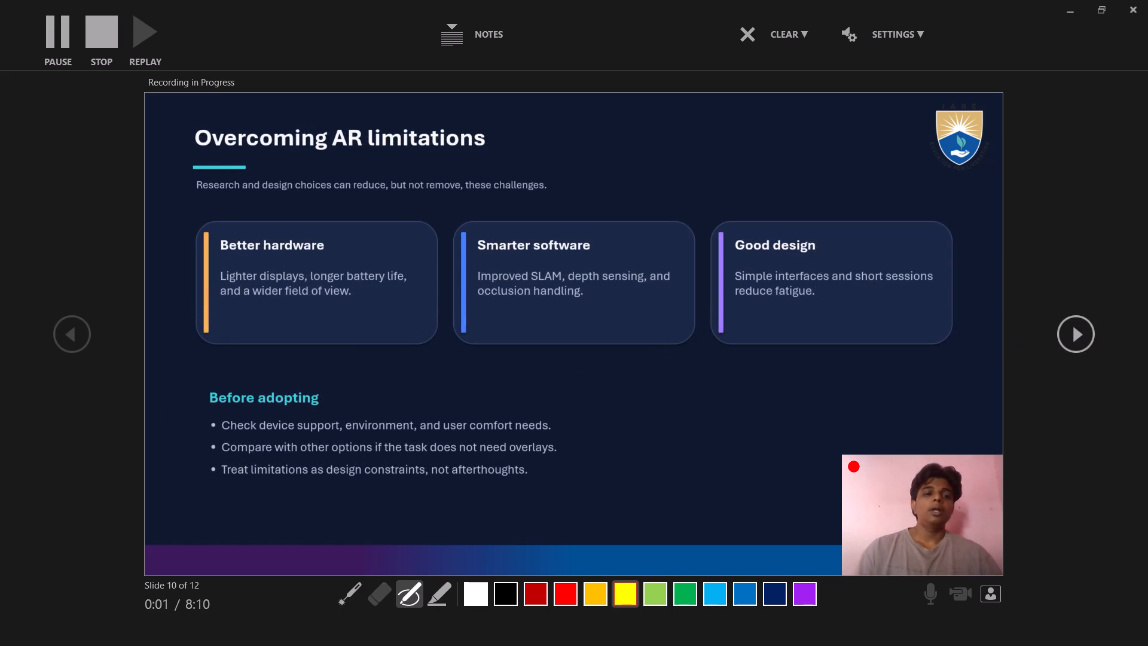
pyautogui.moveTo(280, 163); pyautogui.dragTo(539, 145)
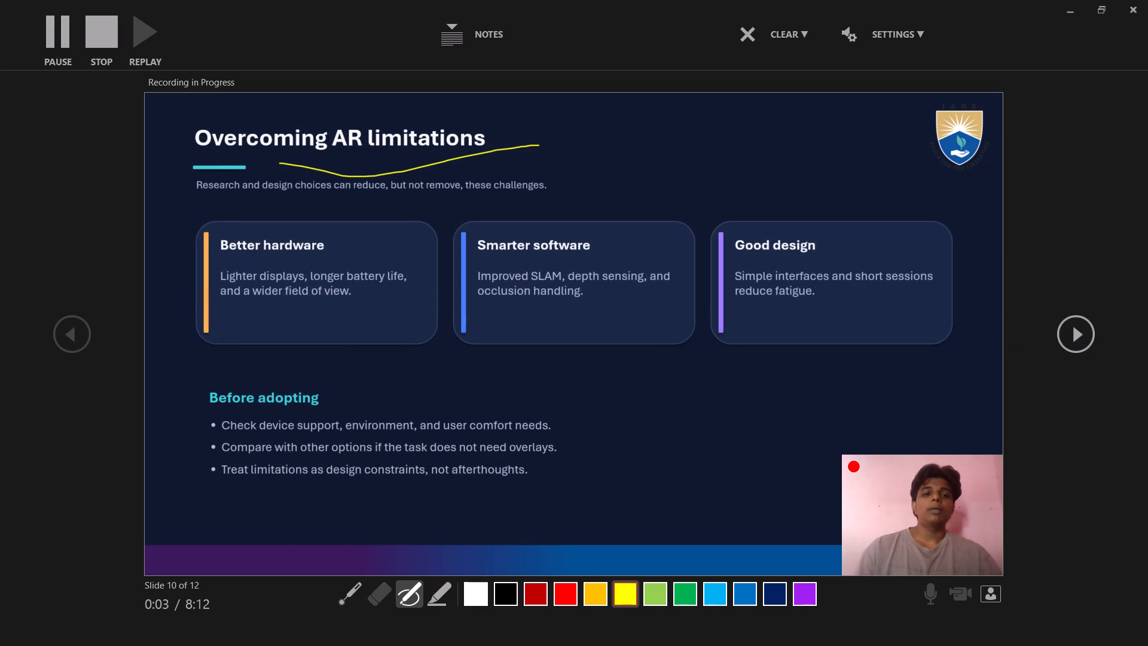
pyautogui.moveTo(539, 145); pyautogui.dragTo(419, 186)
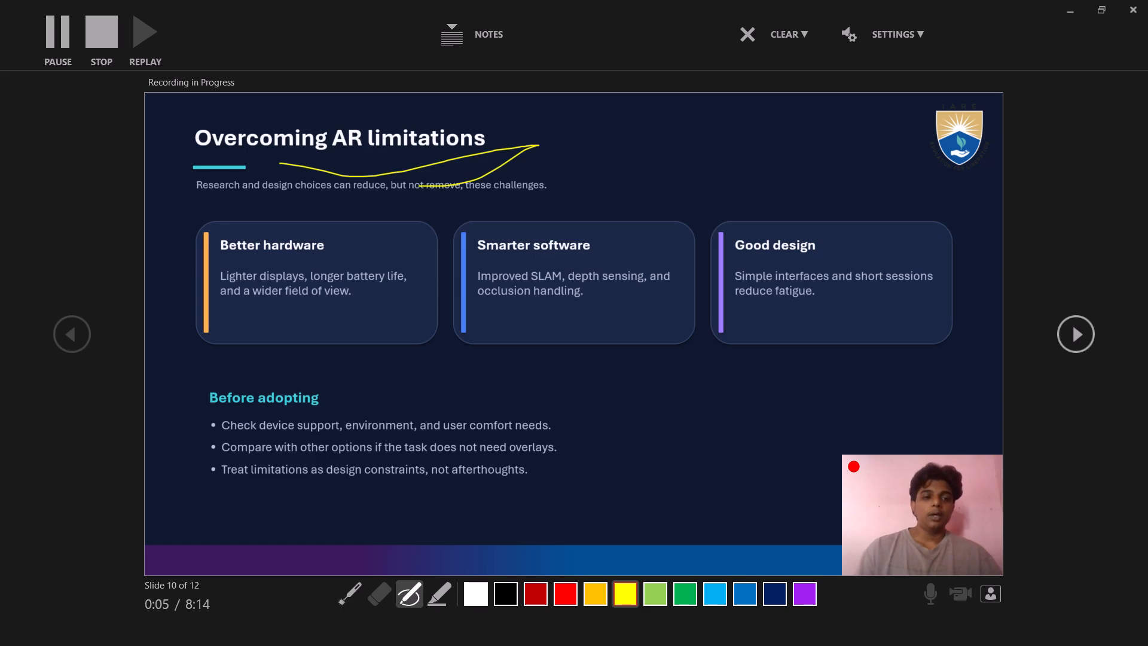
pyautogui.moveTo(419, 186); pyautogui.dragTo(384, 166)
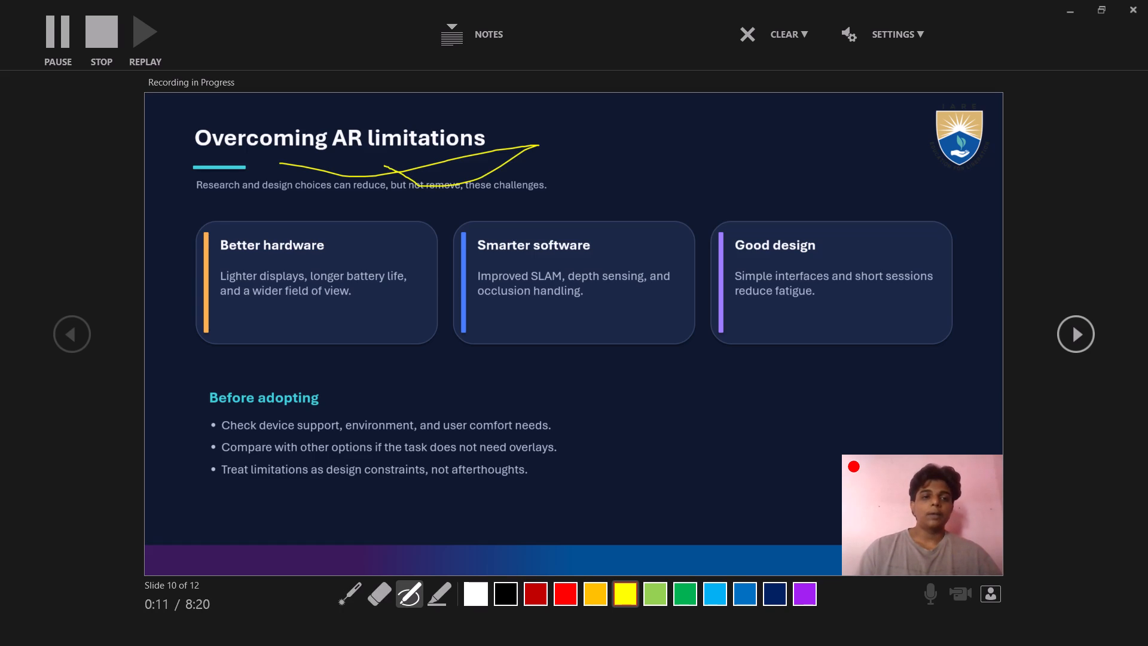
# Add a short yellow underline beneath "hardware" and a yellow stroke across the "Smarter software" card title.
pyautogui.click(288, 266)
pyautogui.moveTo(288, 266); pyautogui.dragTo(306, 266)
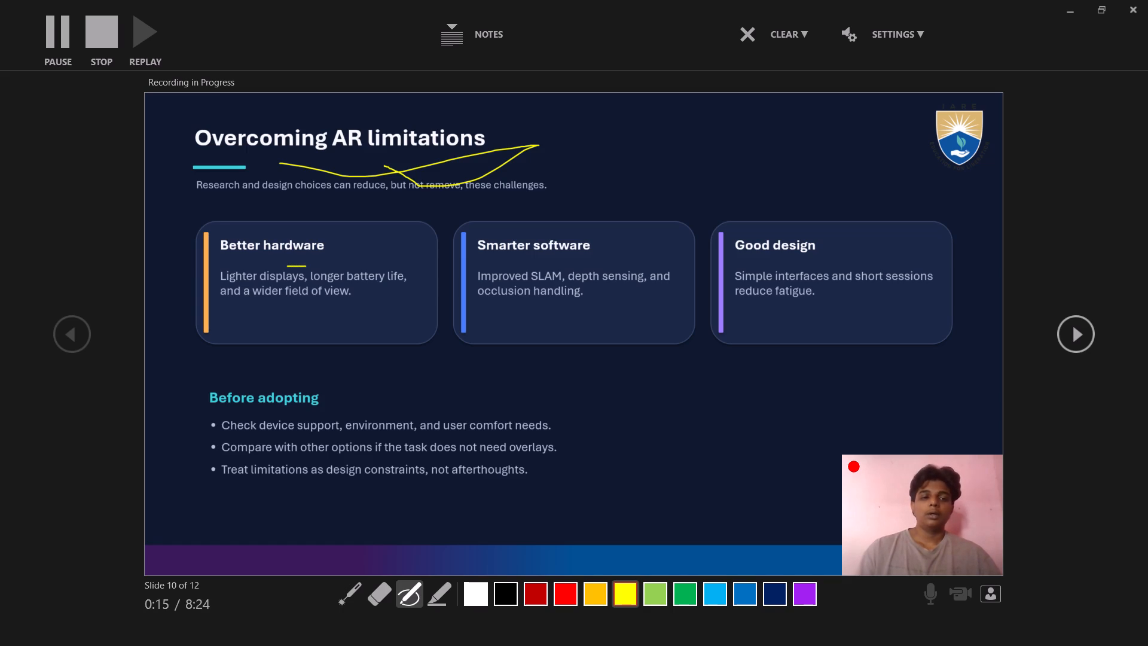
pyautogui.moveTo(500, 249); pyautogui.dragTo(560, 237)
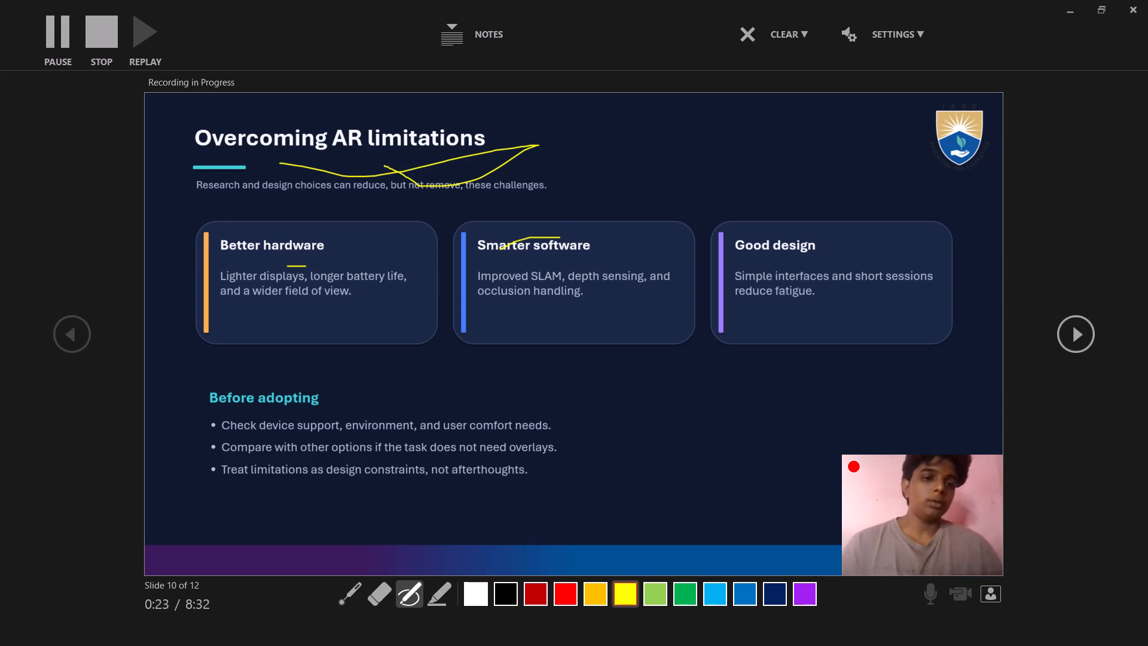
pyautogui.hscroll(1, 349, 161)
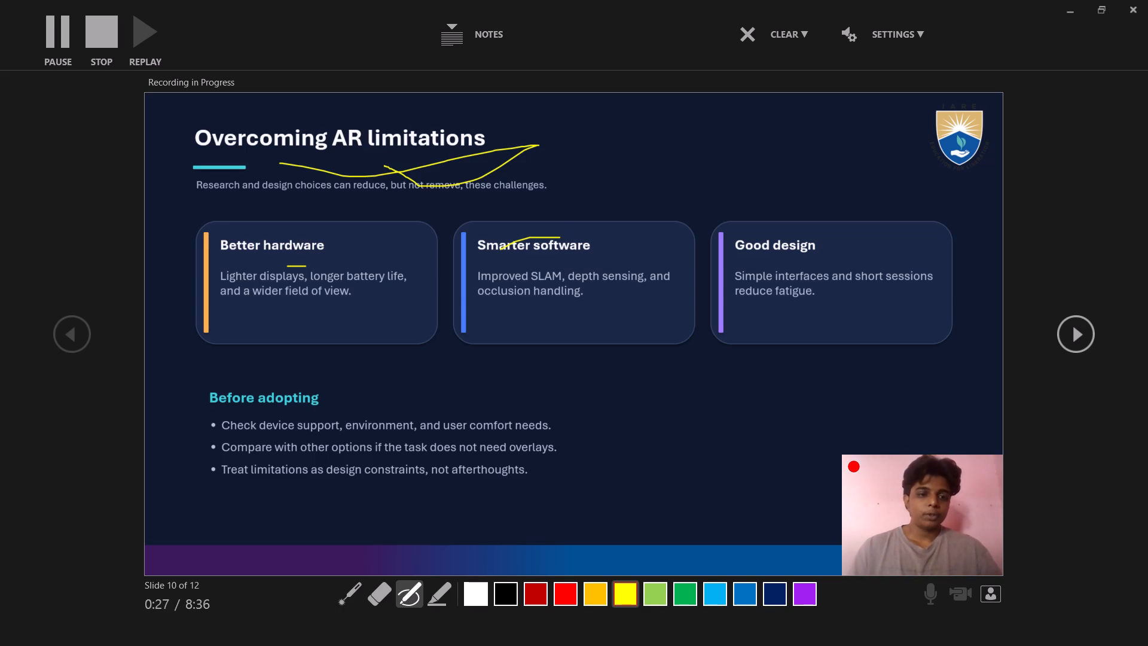
# Draw yellow strokes at "hardware", "Lighter", "and a wider field", "Improved" and "reduce" across the three cards.
pyautogui.moveTo(276, 252); pyautogui.dragTo(289, 249)
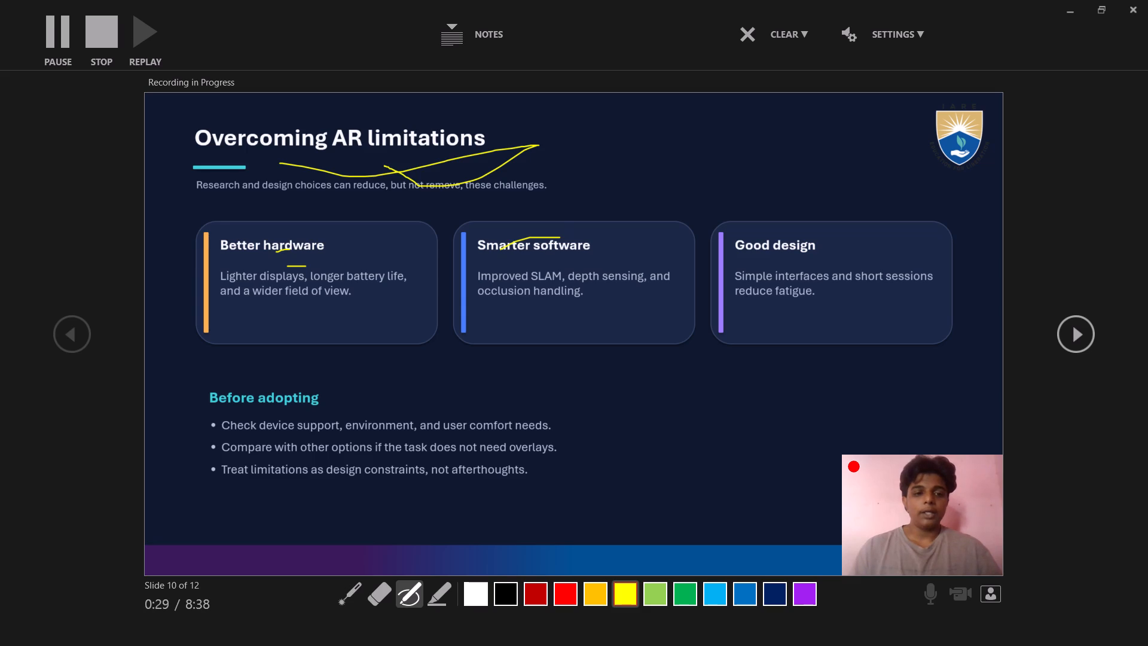
pyautogui.moveTo(233, 283); pyautogui.dragTo(262, 279)
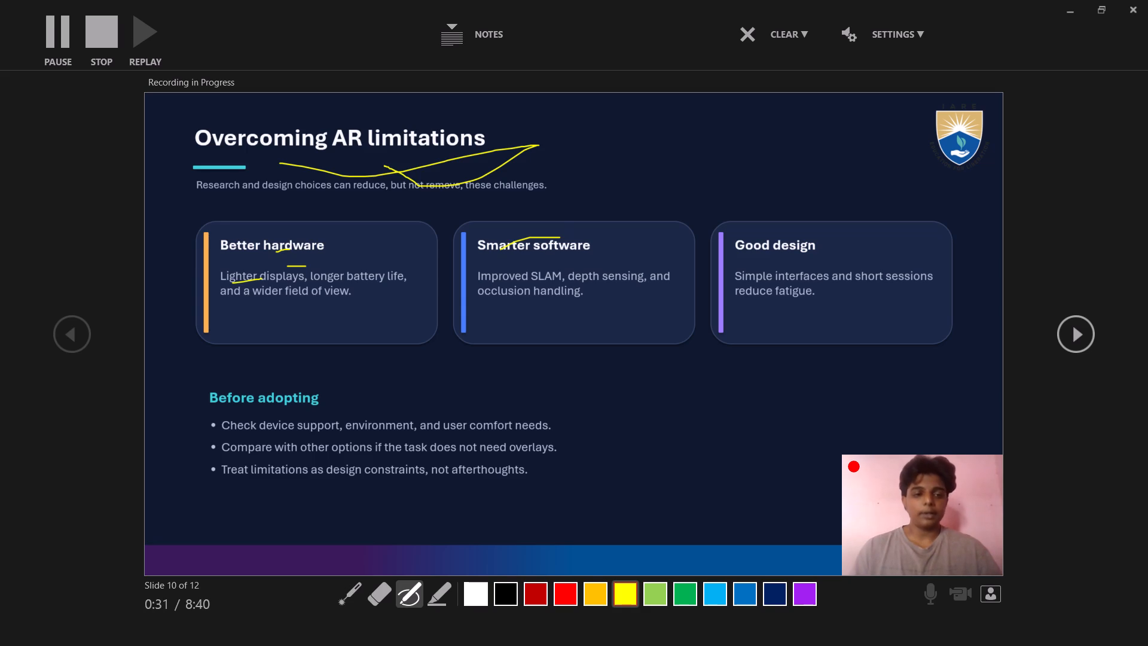
pyautogui.moveTo(215, 307); pyautogui.dragTo(292, 304)
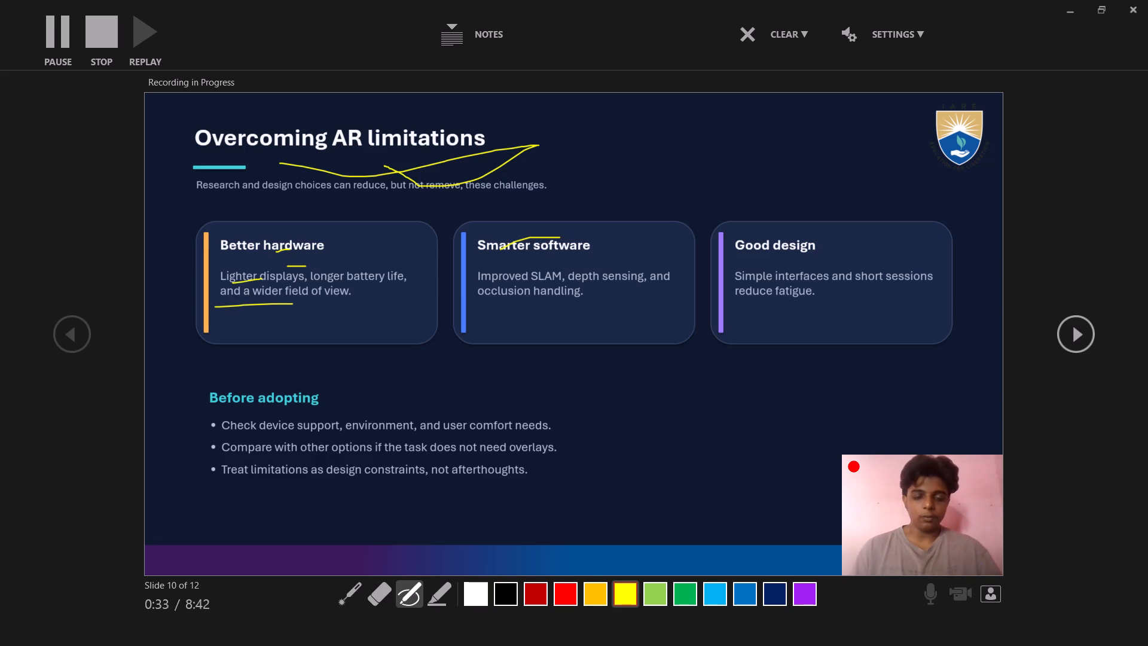
pyautogui.moveTo(487, 286); pyautogui.dragTo(514, 285)
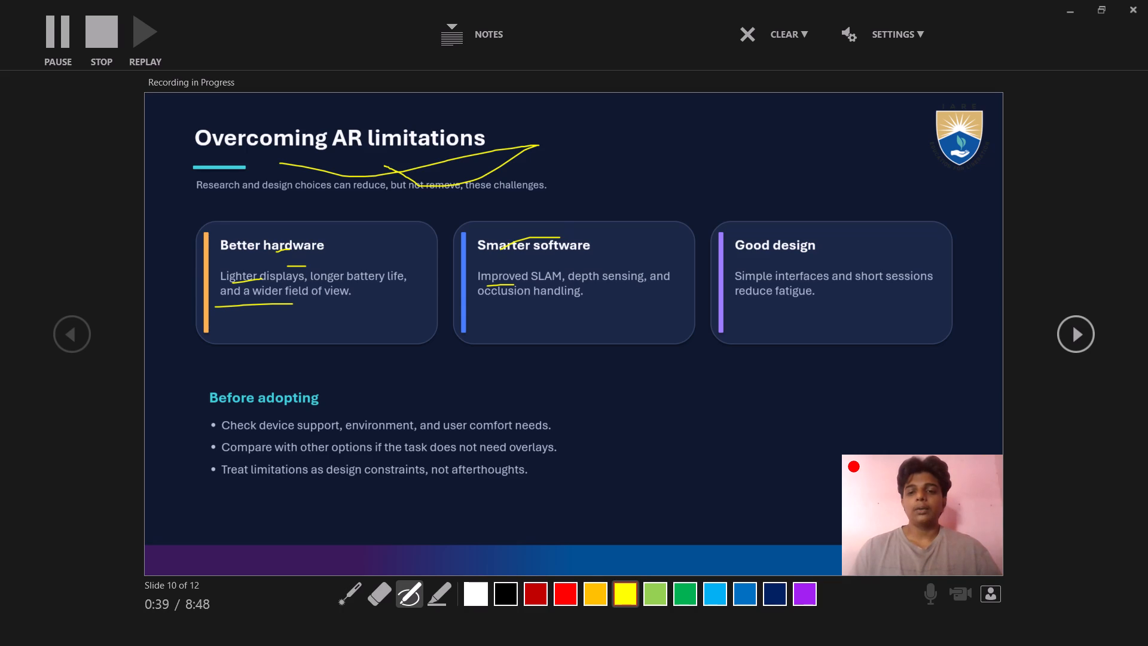
pyautogui.moveTo(747, 290); pyautogui.dragTo(776, 289)
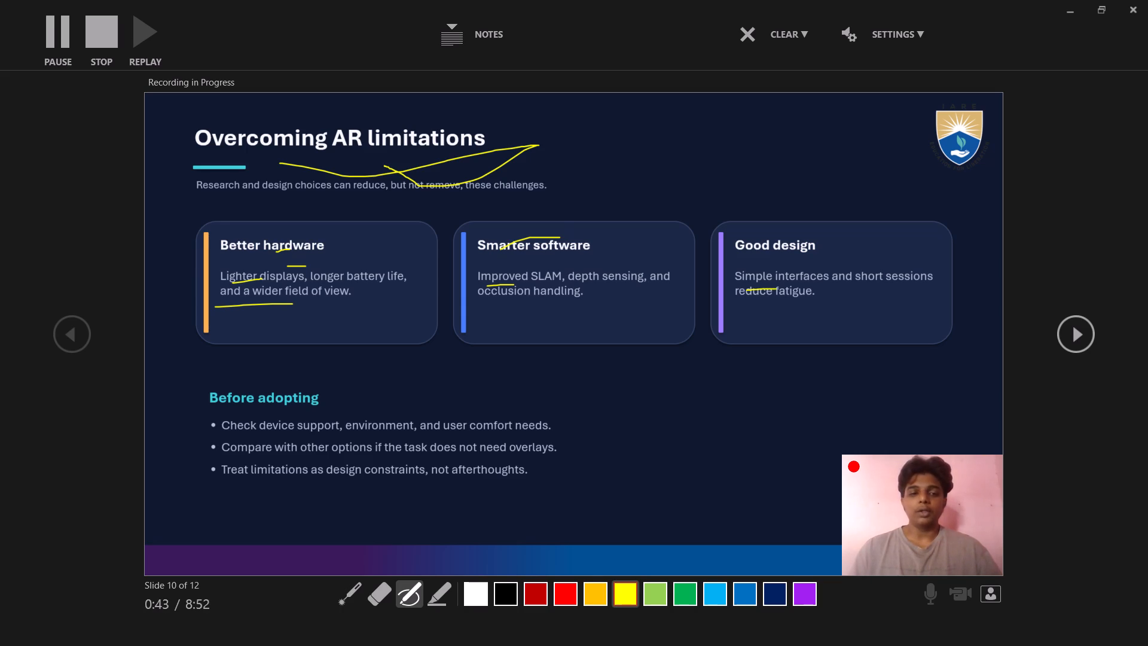
# Underline the start of "Before adopting" in yellow and add two short strokes beneath "AR limitations" in the heading.
pyautogui.moveTo(212, 416); pyautogui.dragTo(230, 416)
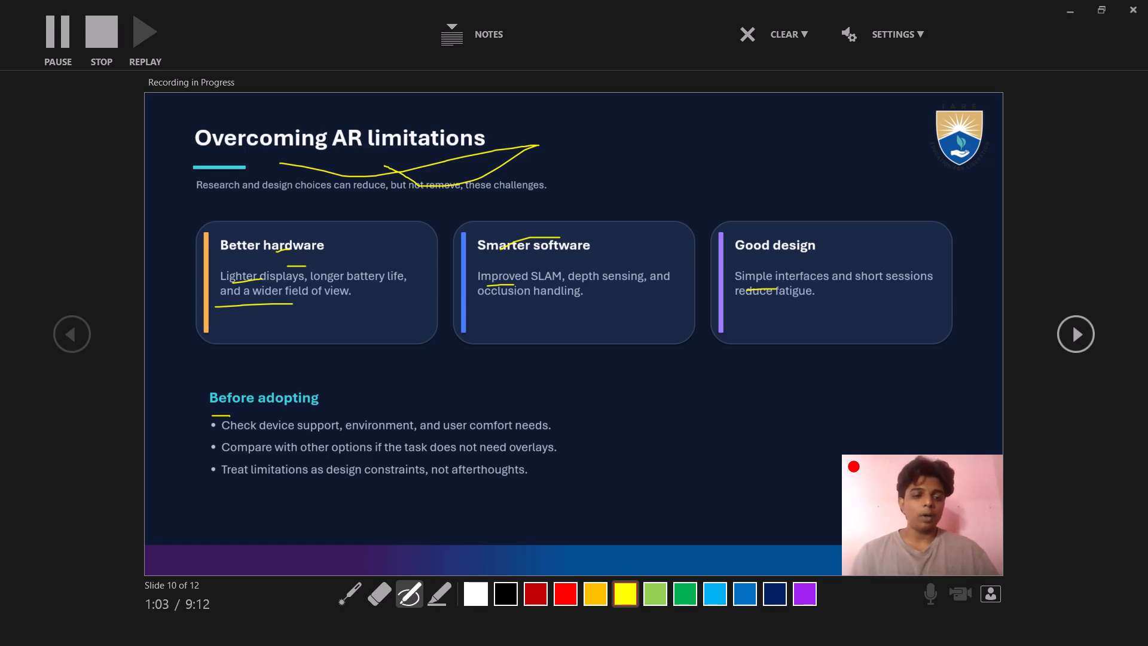
pyautogui.moveTo(352, 161); pyautogui.dragTo(414, 167)
pyautogui.moveTo(429, 163); pyautogui.dragTo(467, 163)
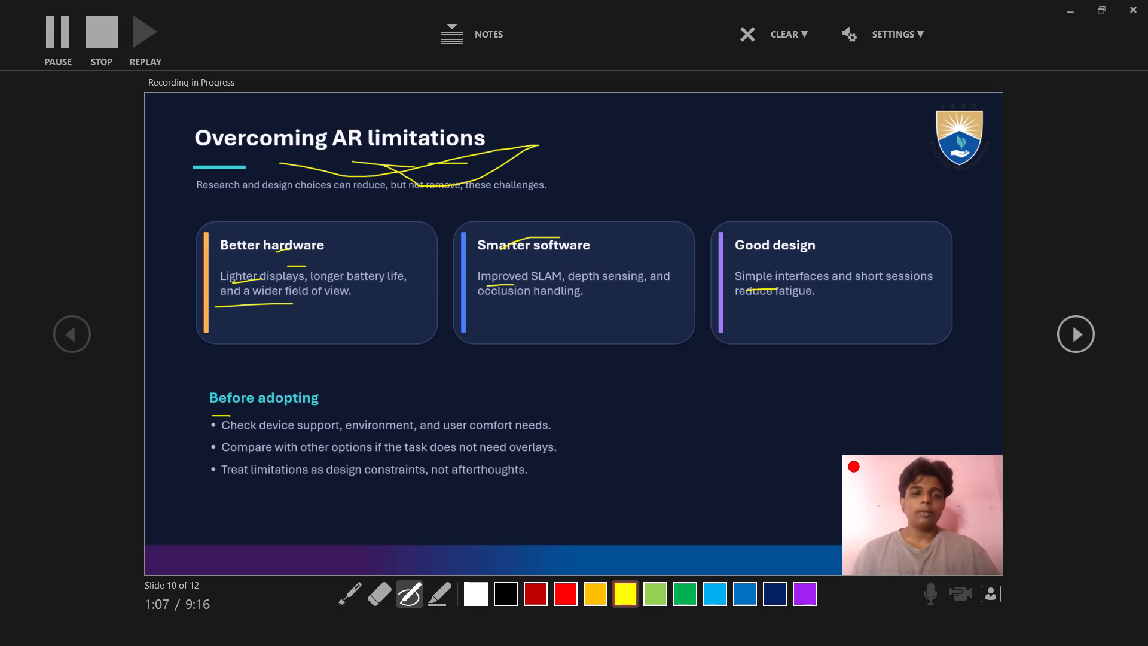
# Advance to slide 11 and underline the "Summary and reference" heading and "central" in the subtitle in yellow.
pyautogui.click(1077, 339)
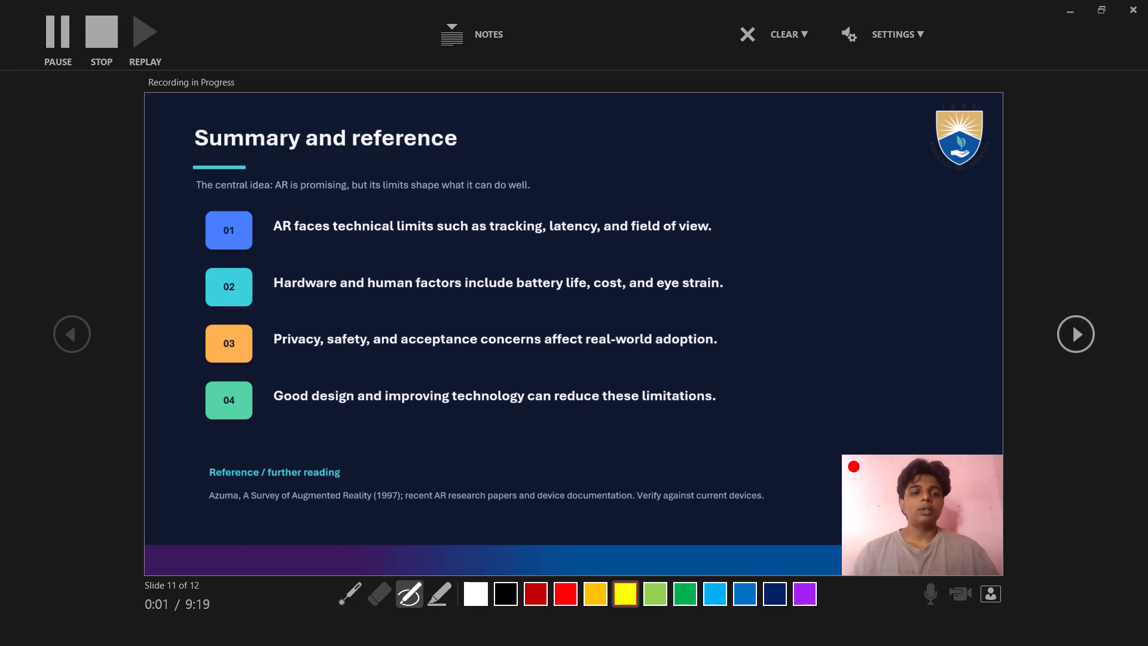
pyautogui.moveTo(248, 165); pyautogui.dragTo(446, 176)
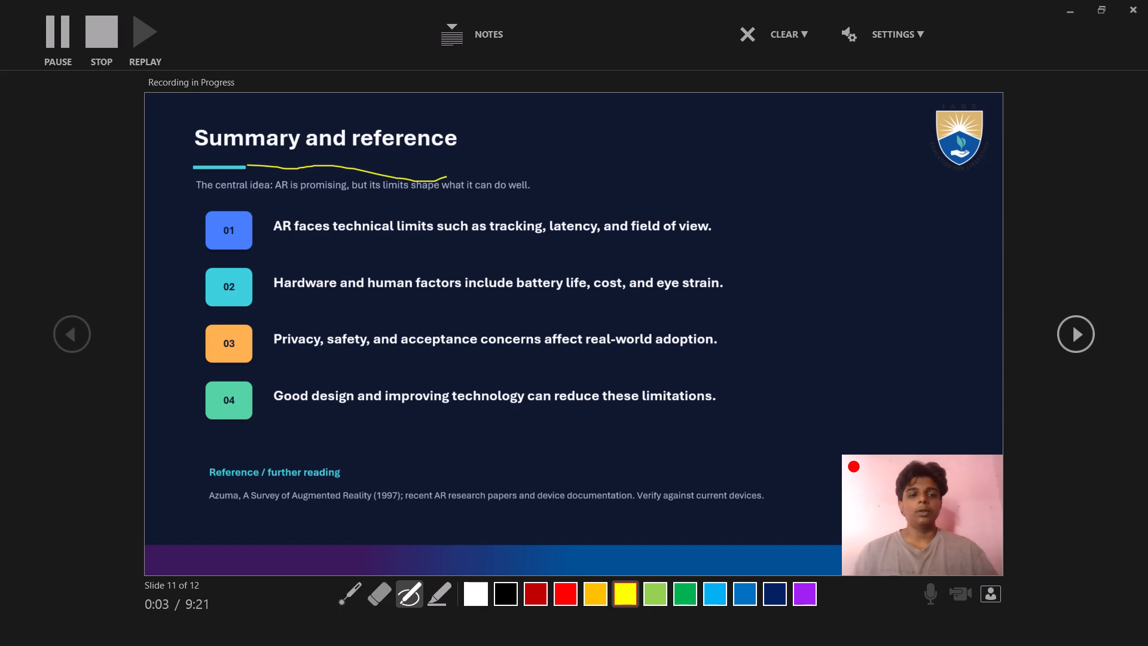
pyautogui.moveTo(228, 193); pyautogui.dragTo(246, 196)
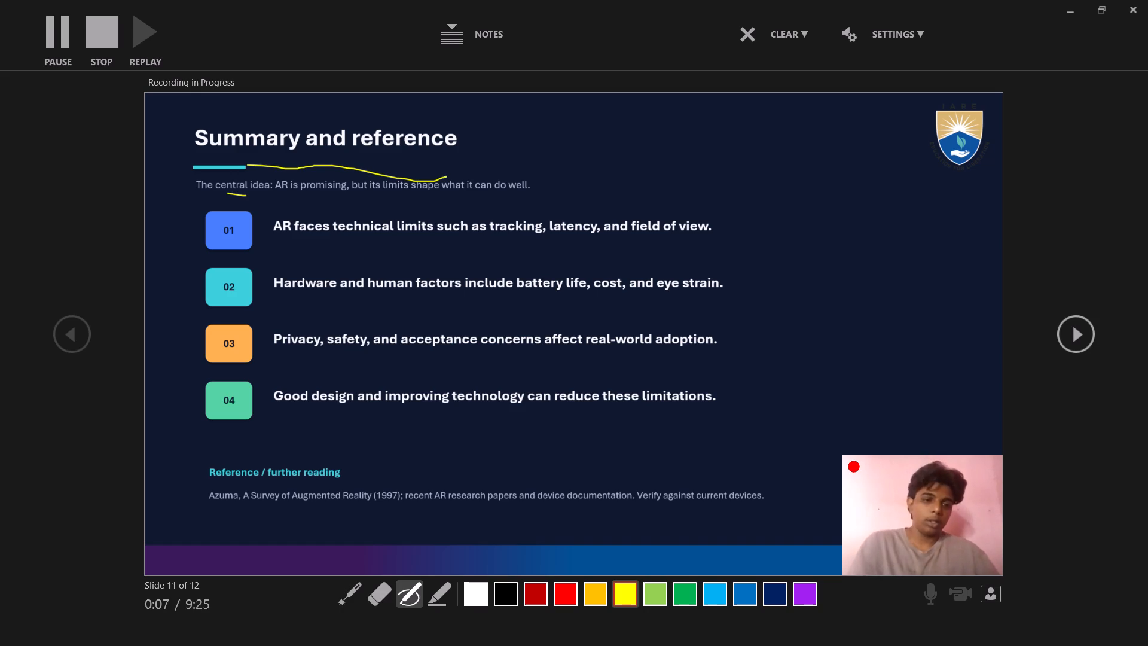